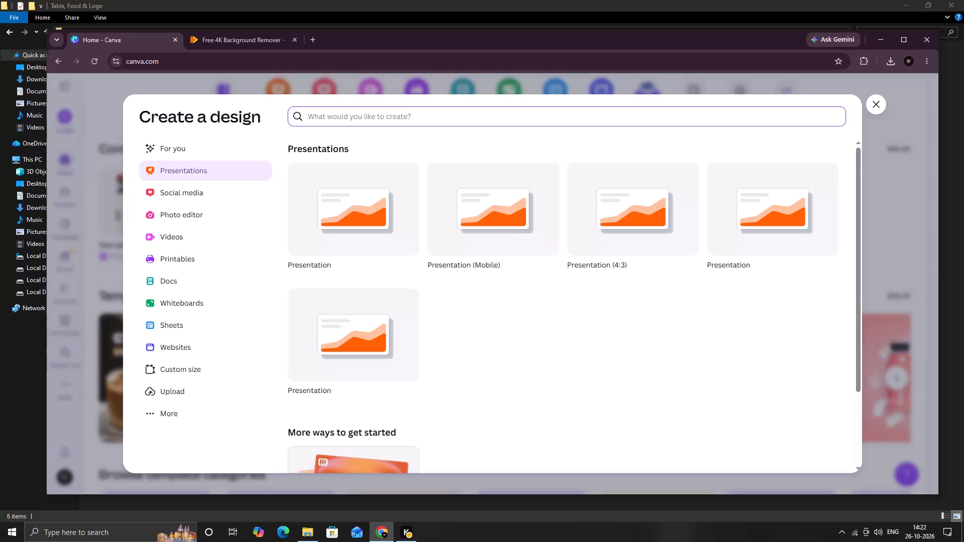
# Search the design types for "youtube" and create a blank YouTube Thumbnail design.
pyautogui.write('youtube')
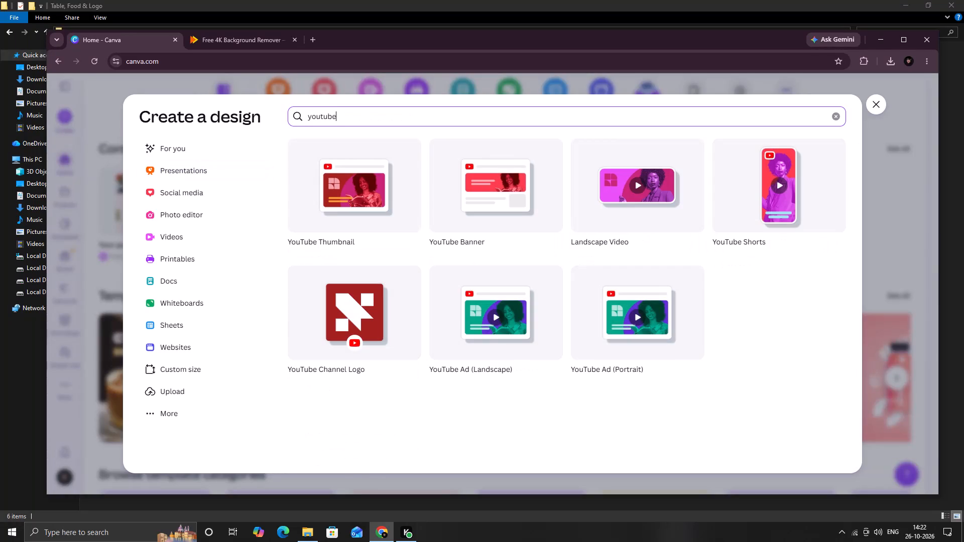
pyautogui.click(369, 183)
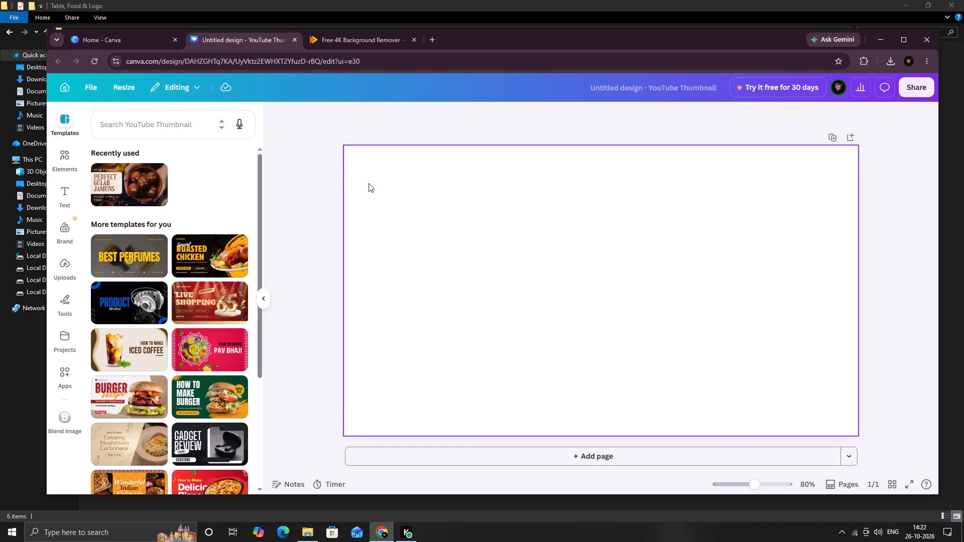
pyautogui.scroll(-1, 462, 242)
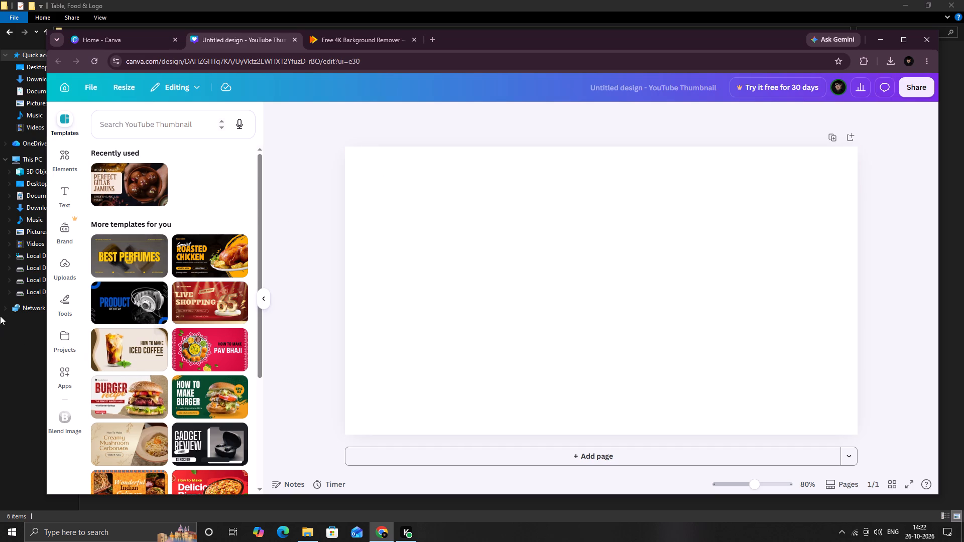
# Upload the Black & Blue Background image from the Background folder inside Latent Thumbnail Assets on the Desktop.
pyautogui.click(78, 164)
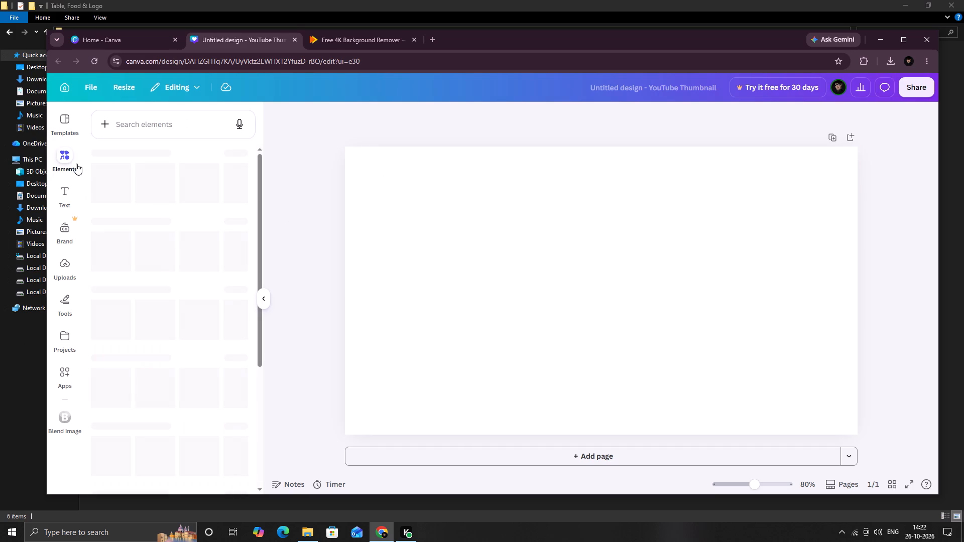
pyautogui.click(67, 214)
pyautogui.click(71, 262)
pyautogui.click(173, 149)
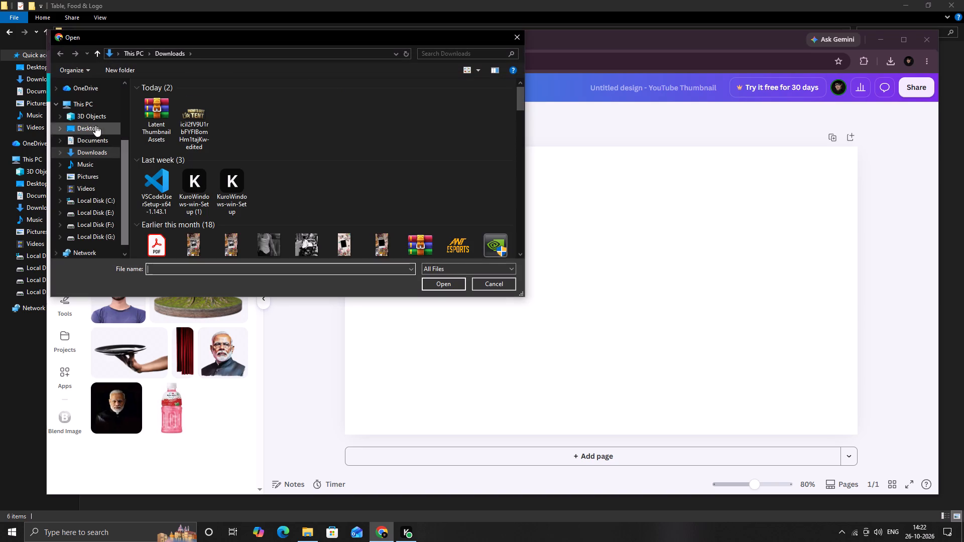
pyautogui.scroll(1, 93, 119)
pyautogui.click(98, 141)
pyautogui.scroll(-3, 292, 143)
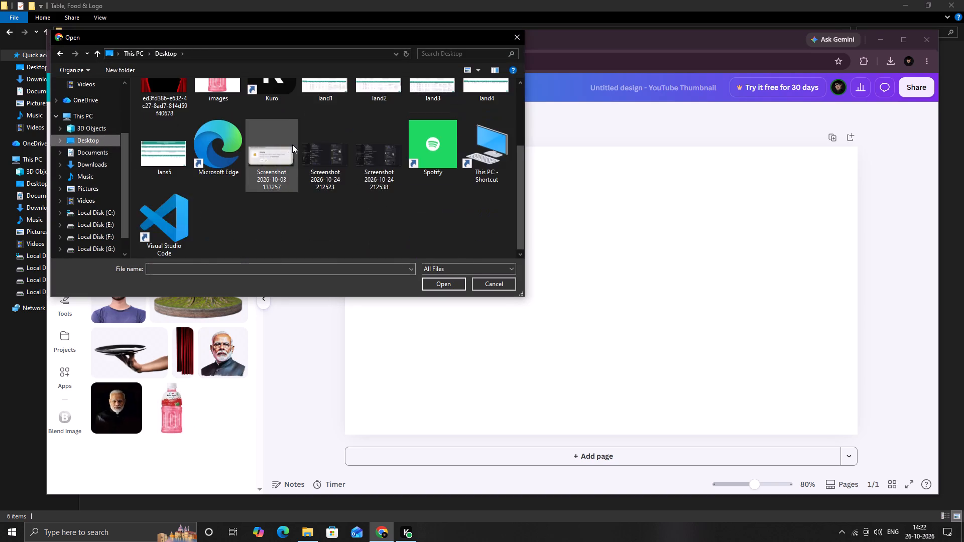
pyautogui.scroll(4, 292, 145)
pyautogui.scroll(-6, 369, 144)
pyautogui.scroll(2, 260, 172)
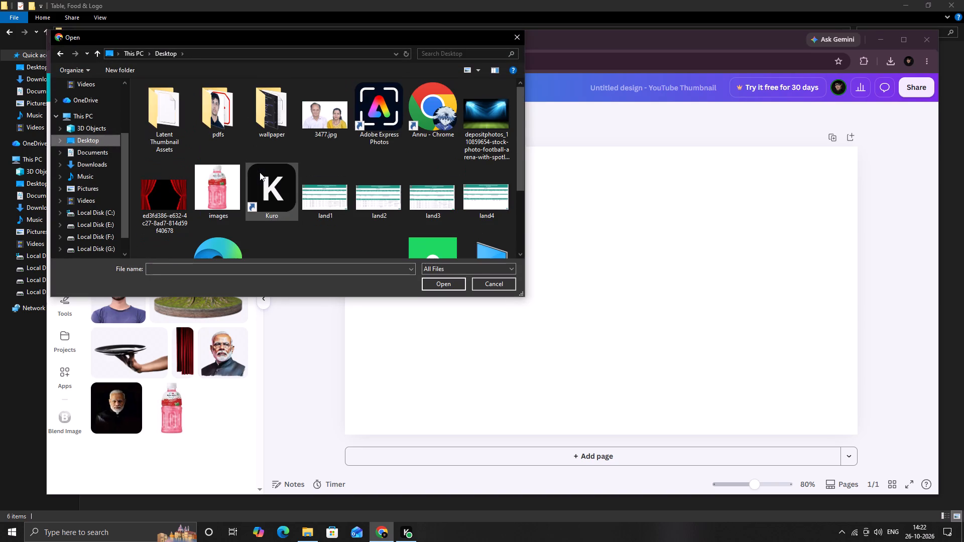
pyautogui.scroll(2, 260, 172)
pyautogui.doubleClick(165, 110)
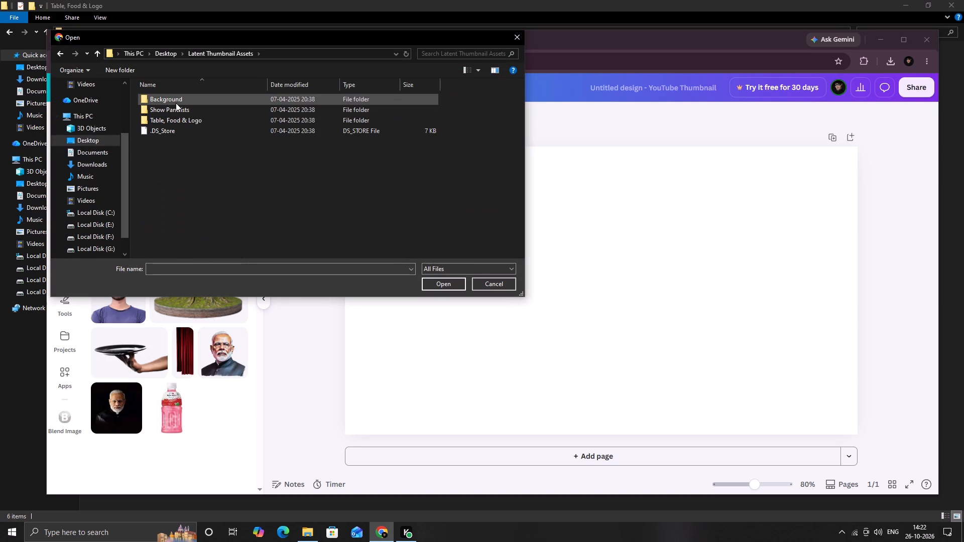
pyautogui.doubleClick(176, 102)
pyautogui.doubleClick(167, 122)
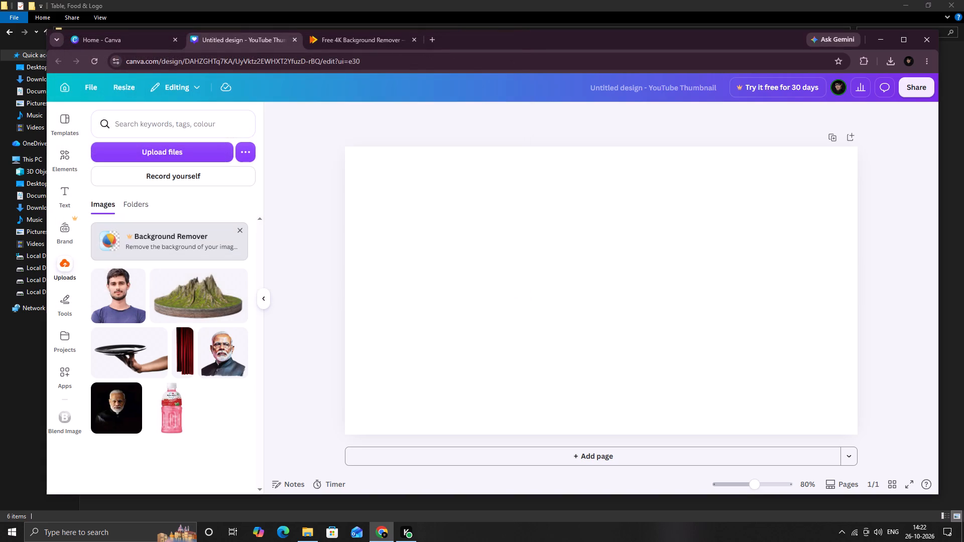
# Place the uploaded blue stage-light image on the page and stretch it to about 1,284 px wide, nearly covering the page.
pyautogui.click(145, 293)
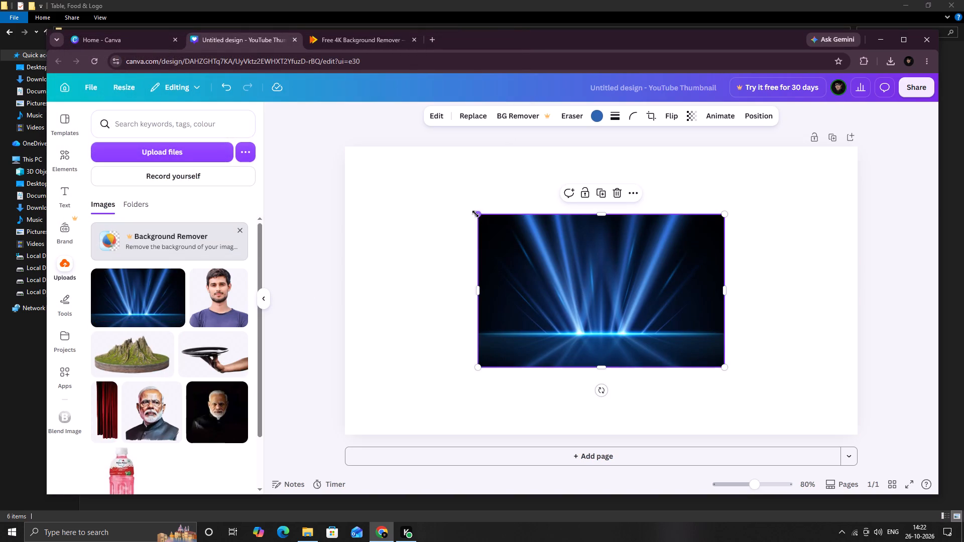
pyautogui.moveTo(475, 214); pyautogui.dragTo(378, 140)
pyautogui.moveTo(564, 244); pyautogui.dragTo(570, 253)
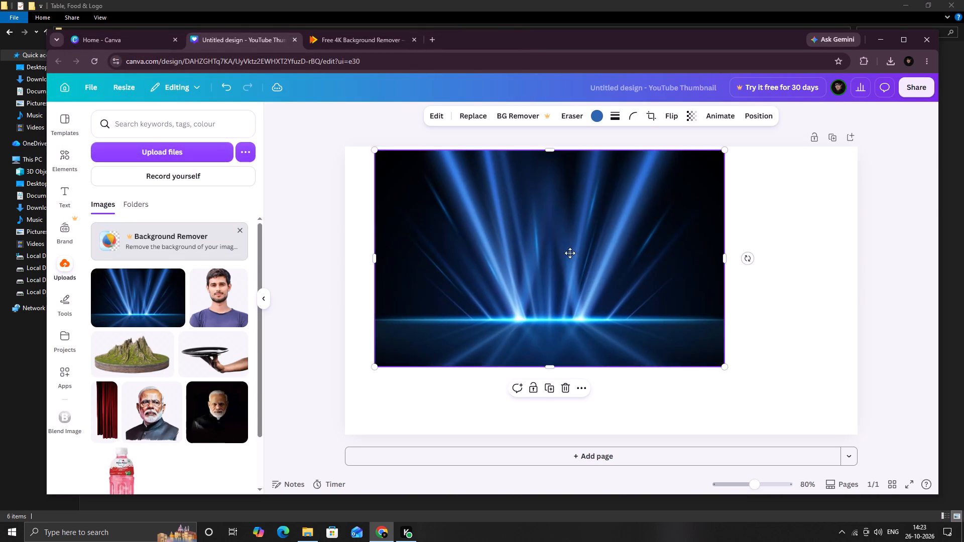
pyautogui.moveTo(570, 253); pyautogui.dragTo(629, 275)
pyautogui.moveTo(436, 290); pyautogui.dragTo(370, 279)
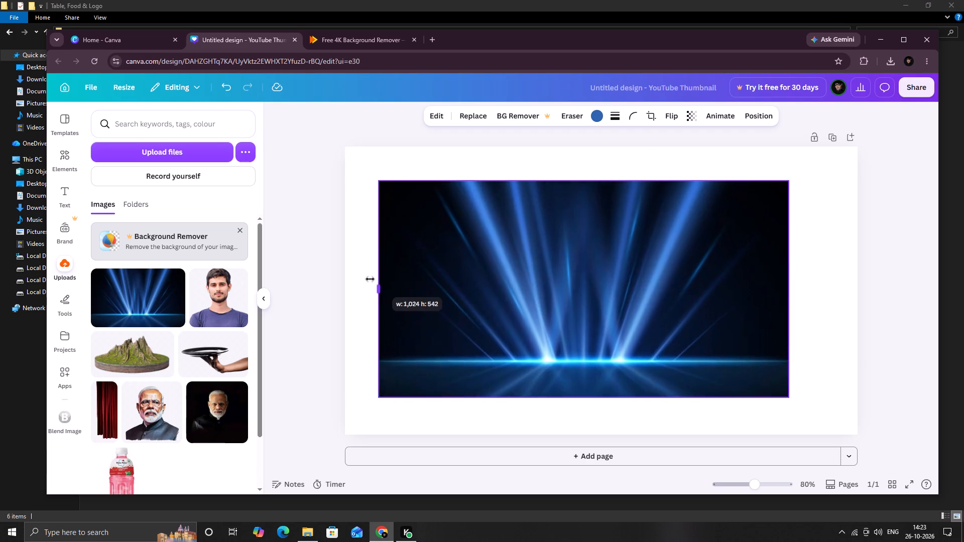
pyautogui.moveTo(370, 279); pyautogui.dragTo(341, 279)
pyautogui.moveTo(568, 179); pyautogui.dragTo(568, 140)
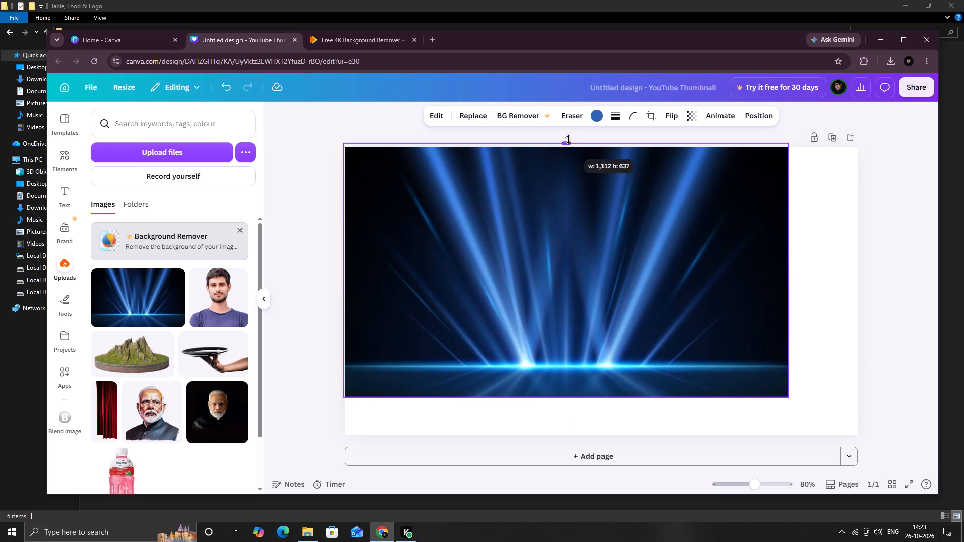
pyautogui.moveTo(568, 140); pyautogui.dragTo(568, 149)
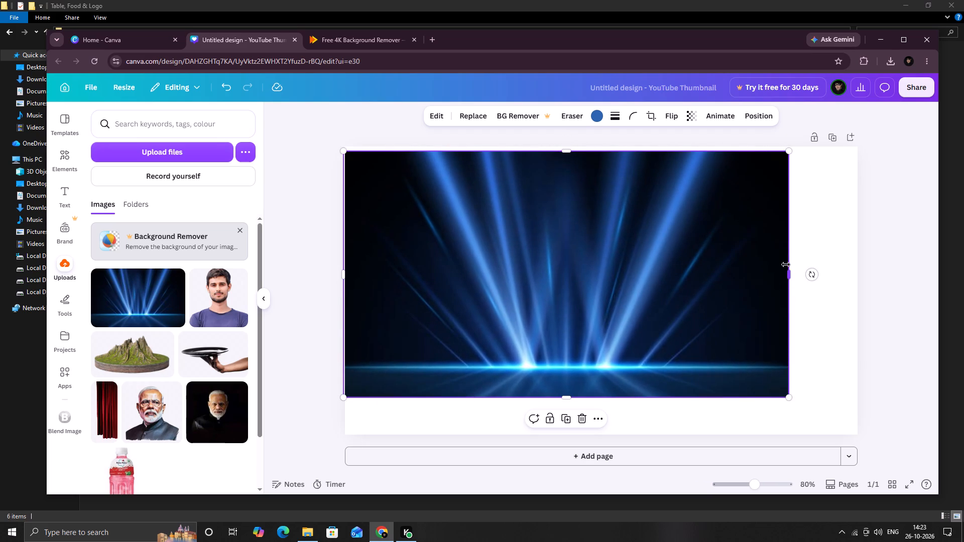
pyautogui.moveTo(790, 272); pyautogui.dragTo(858, 274)
pyautogui.moveTo(601, 396); pyautogui.dragTo(598, 431)
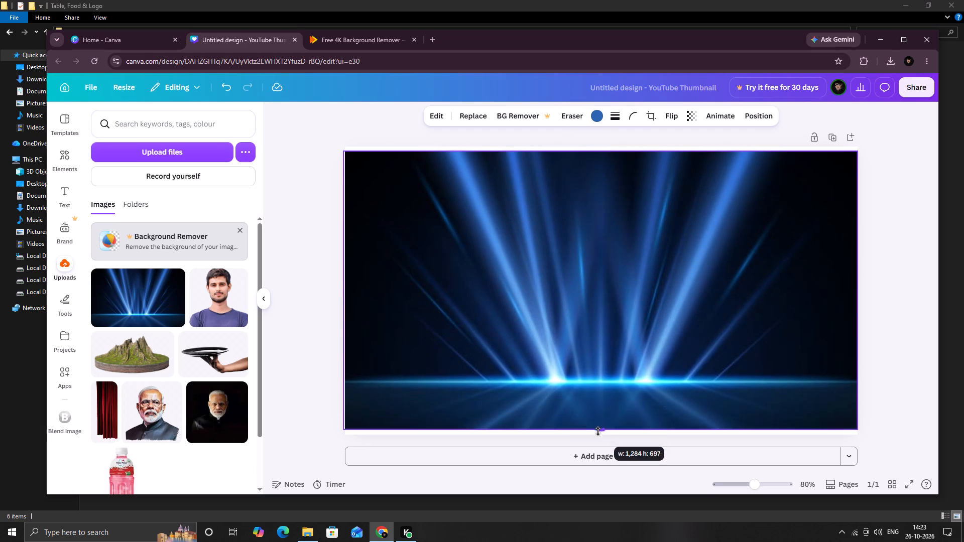
pyautogui.moveTo(598, 431); pyautogui.dragTo(598, 432)
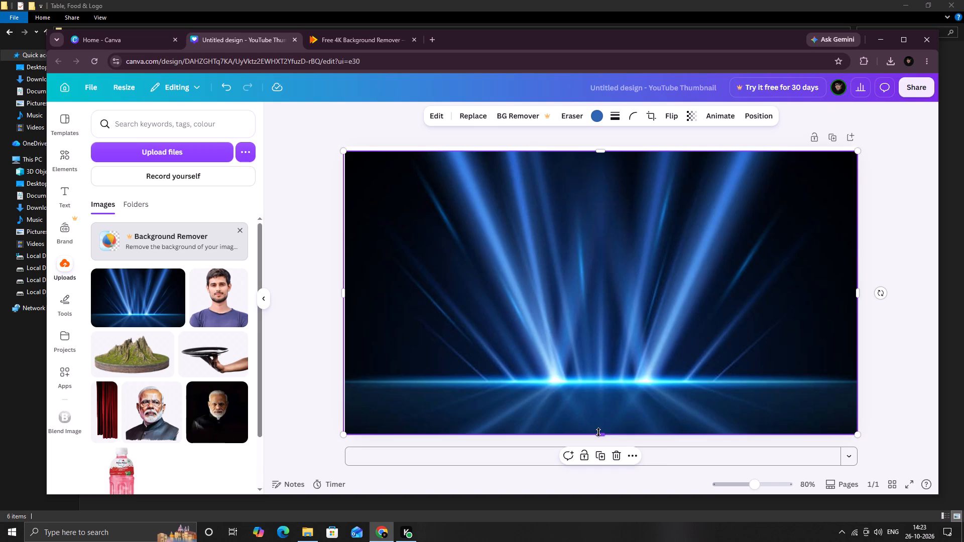
pyautogui.click(650, 282)
pyautogui.click(529, 277)
pyautogui.click(343, 436)
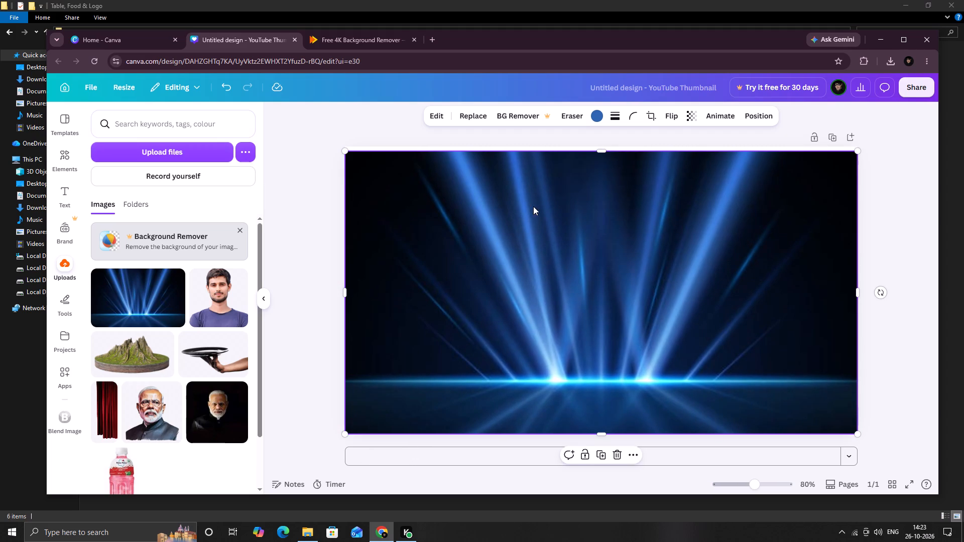
# Adjust the background image's light settings: brightness to -31 and contrast to 62.
pyautogui.click(438, 118)
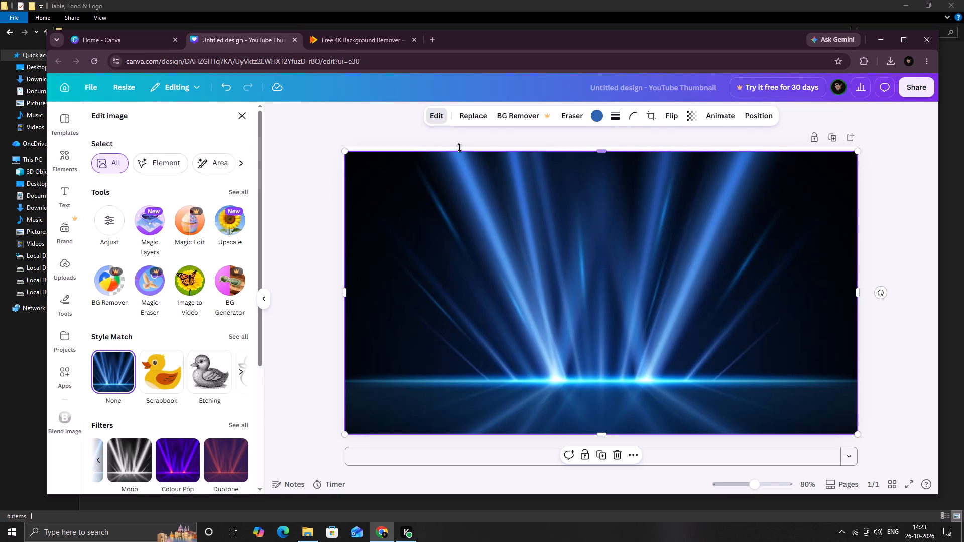
pyautogui.click(107, 220)
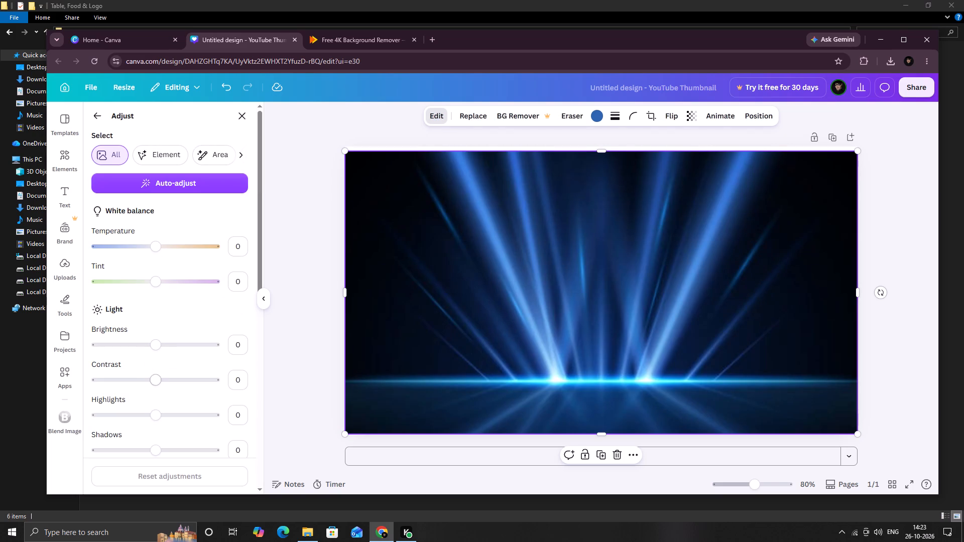
pyautogui.moveTo(154, 348); pyautogui.dragTo(145, 347)
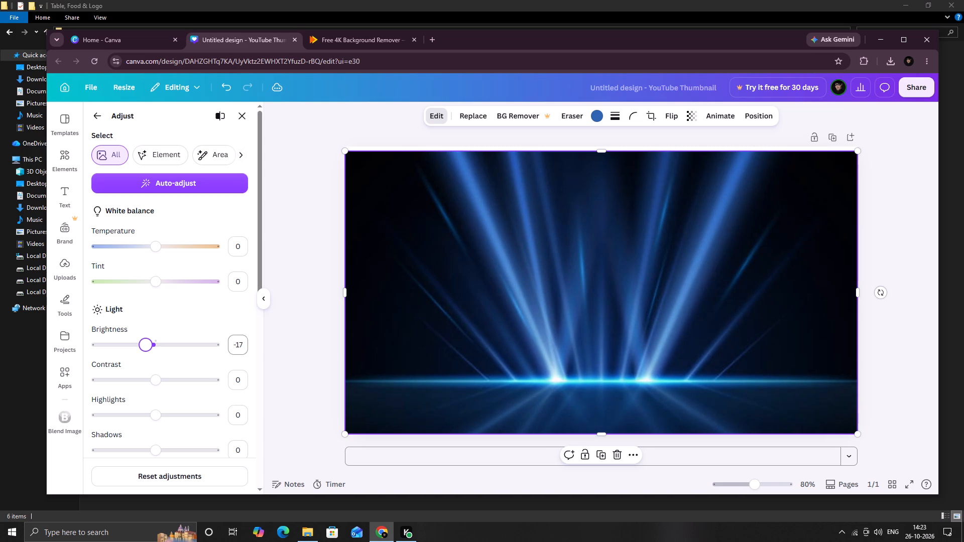
pyautogui.moveTo(245, 348); pyautogui.dragTo(233, 345)
pyautogui.moveTo(235, 345); pyautogui.dragTo(247, 346)
pyautogui.press('-')
pyautogui.write('32')
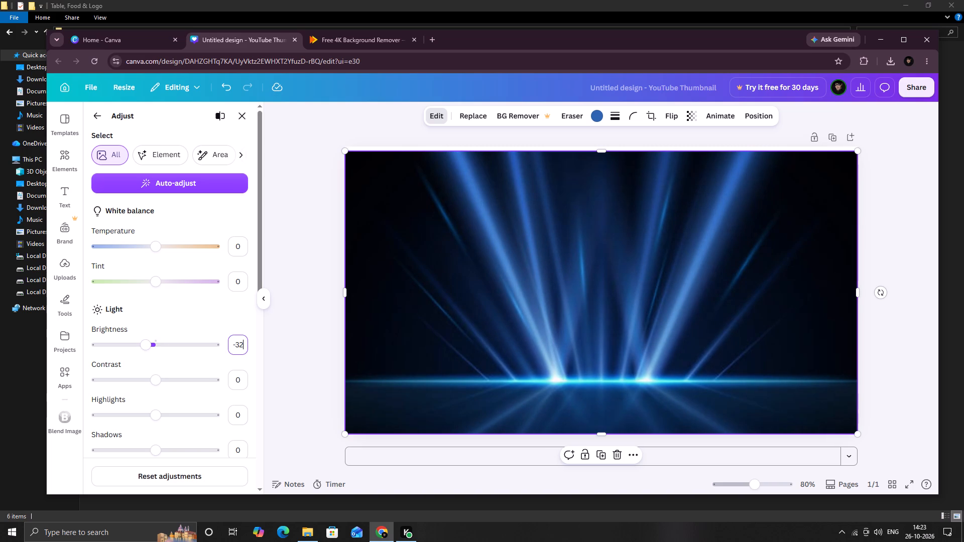
pyautogui.press('BackSpace')
pyautogui.press('1')
pyautogui.click(238, 382)
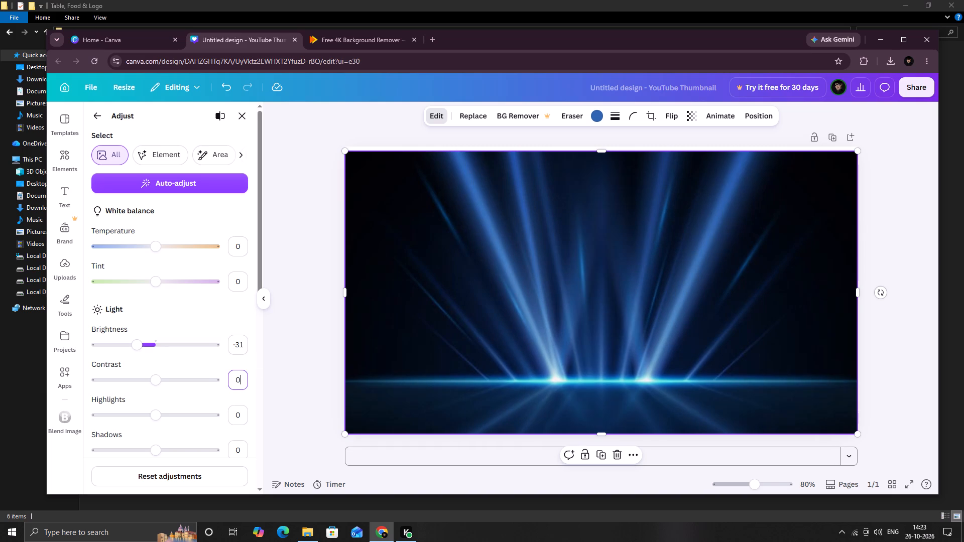
pyautogui.write('62')
# Maximize the browser window and set the background image's blacks adjustment to 38.
pyautogui.scroll(-1, 223, 430)
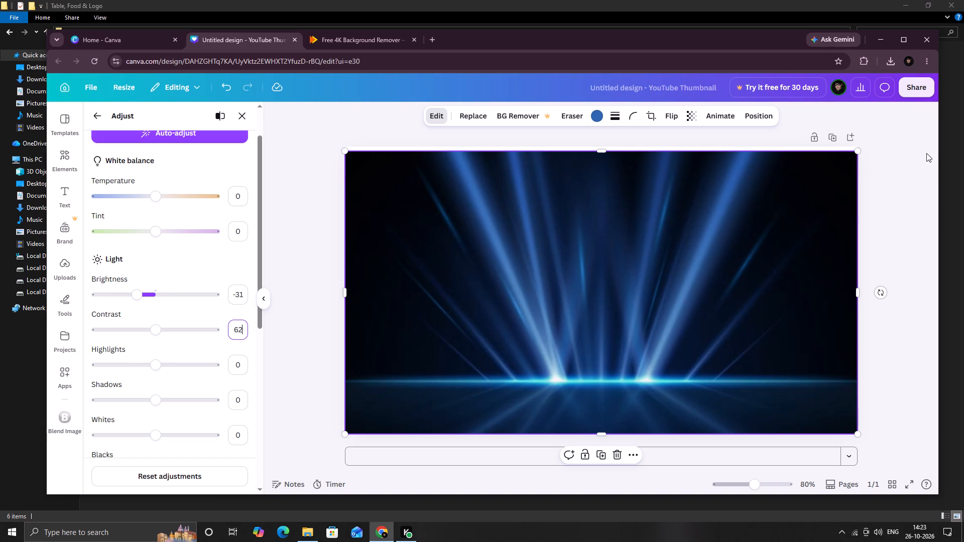
pyautogui.click(900, 43)
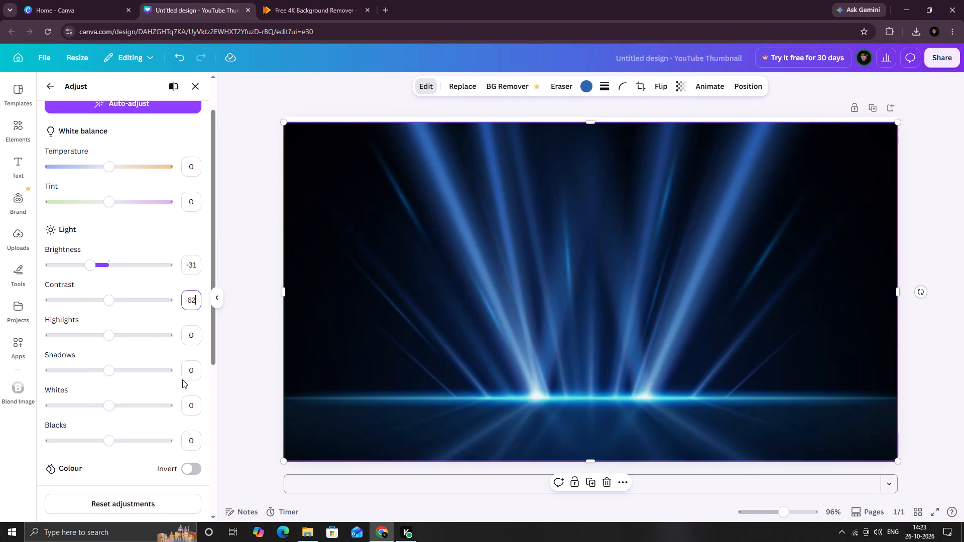
pyautogui.scroll(-1, 183, 363)
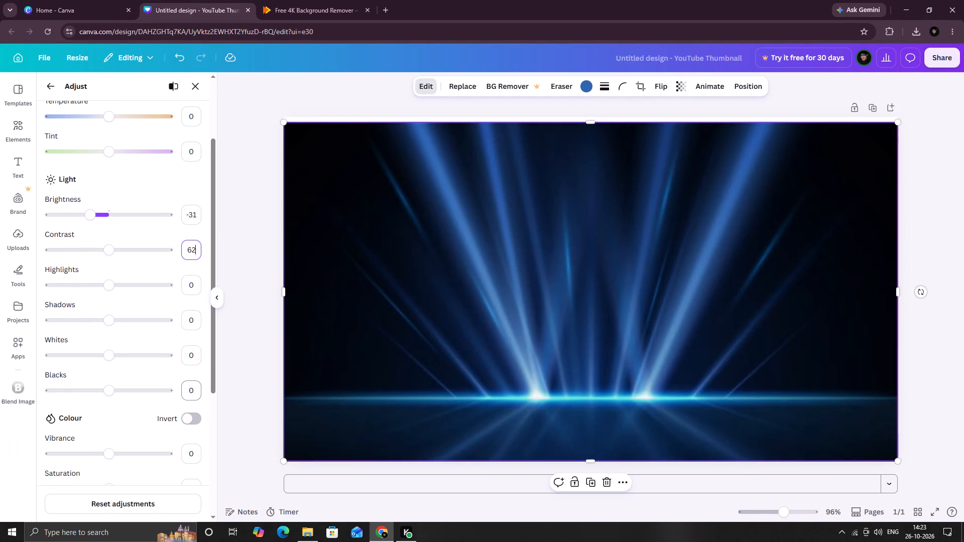
pyautogui.moveTo(198, 388); pyautogui.dragTo(186, 388)
pyautogui.click(190, 386)
pyautogui.click(195, 392)
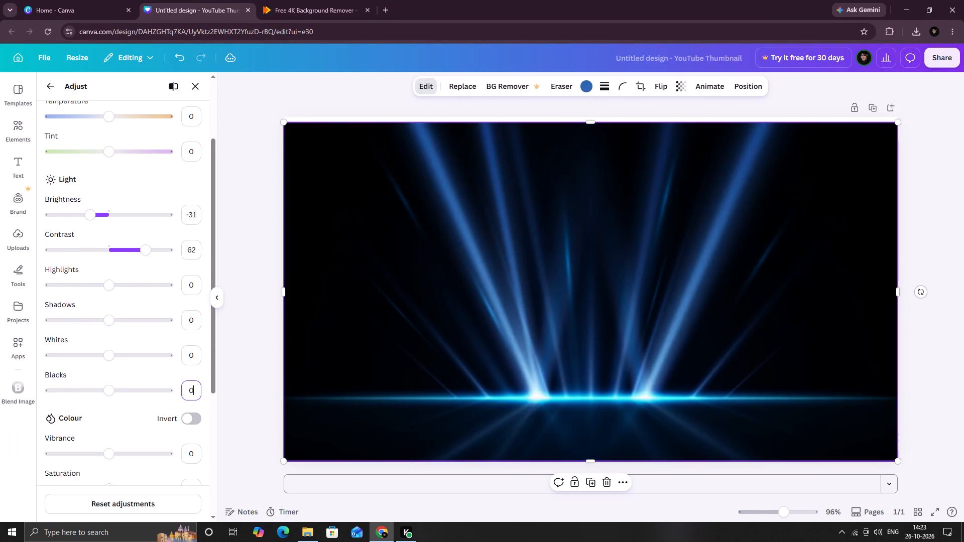
pyautogui.press('BackSpace')
pyautogui.press('BackSpace')
pyautogui.write('68')
pyautogui.press('BackSpace')
pyautogui.press('BackSpace')
pyautogui.write('38')
# Upload the red Curtain image from the Background assets folder.
pyautogui.click(6, 314)
pyautogui.click(11, 273)
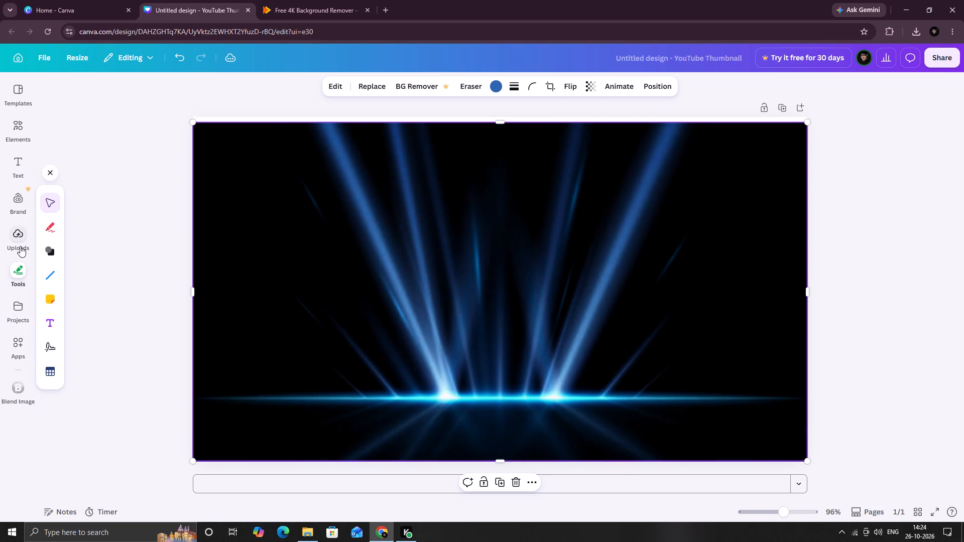
pyautogui.click(20, 246)
pyautogui.click(133, 117)
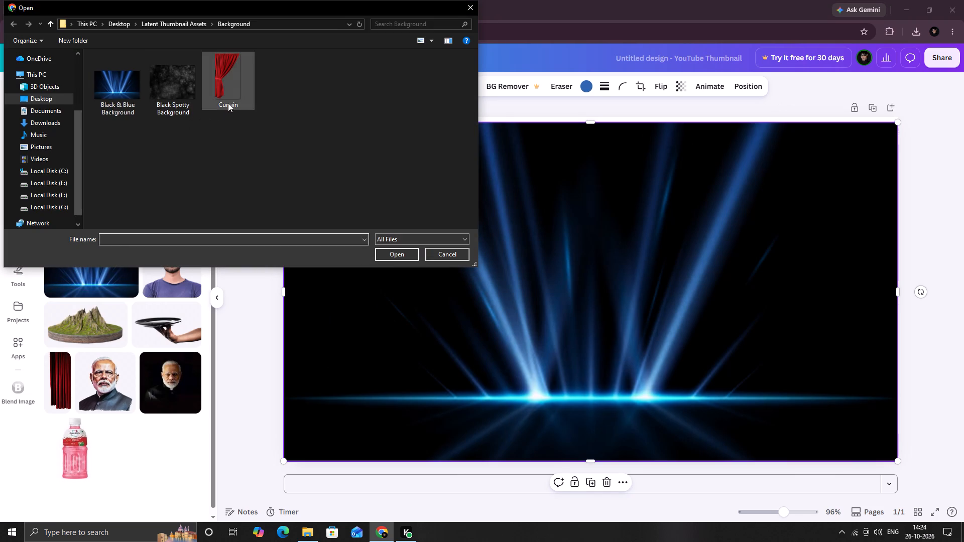
pyautogui.doubleClick(228, 102)
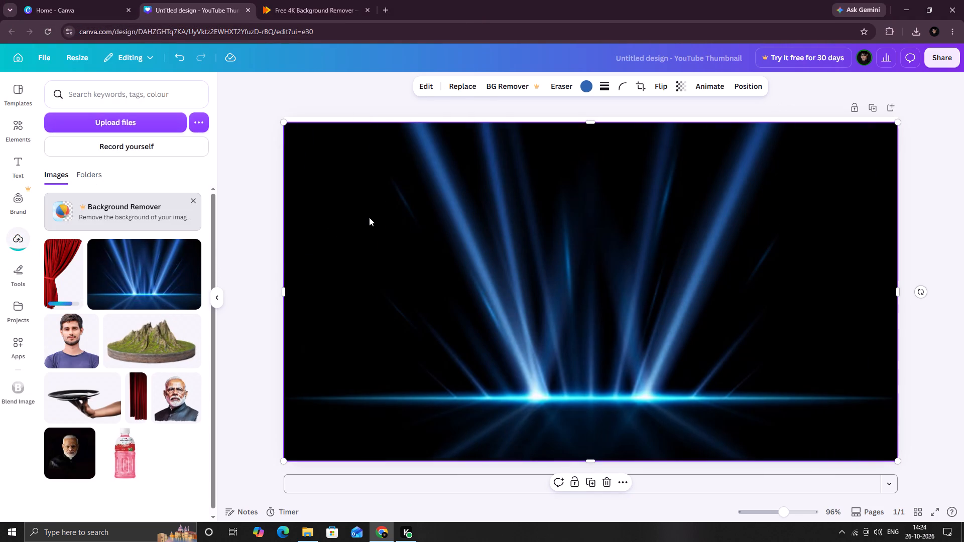
# Place the uploaded red curtain image on the page, near the page's upper-left area.
pyautogui.click(66, 270)
pyautogui.moveTo(579, 258); pyautogui.dragTo(577, 258)
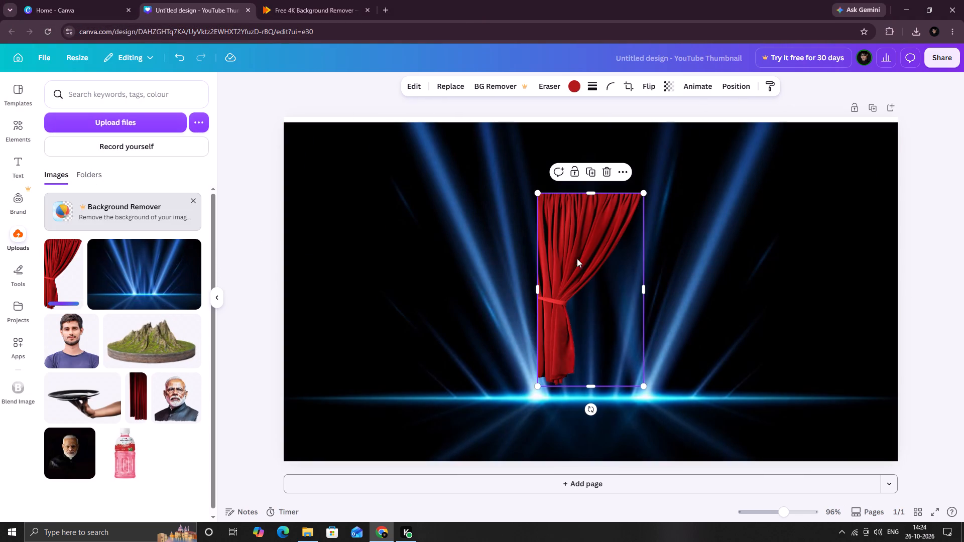
pyautogui.moveTo(577, 258); pyautogui.dragTo(334, 229)
# Stretch the blue stage background image upward so it covers the uncovered strip at the page's top edge.
pyautogui.click(521, 158)
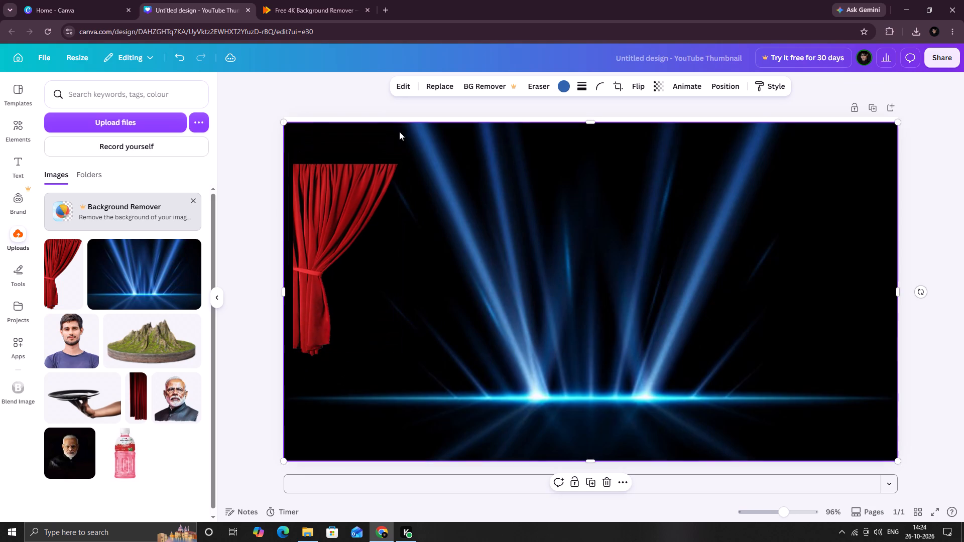
pyautogui.moveTo(285, 122); pyautogui.dragTo(290, 109)
pyautogui.moveTo(588, 119); pyautogui.dragTo(590, 114)
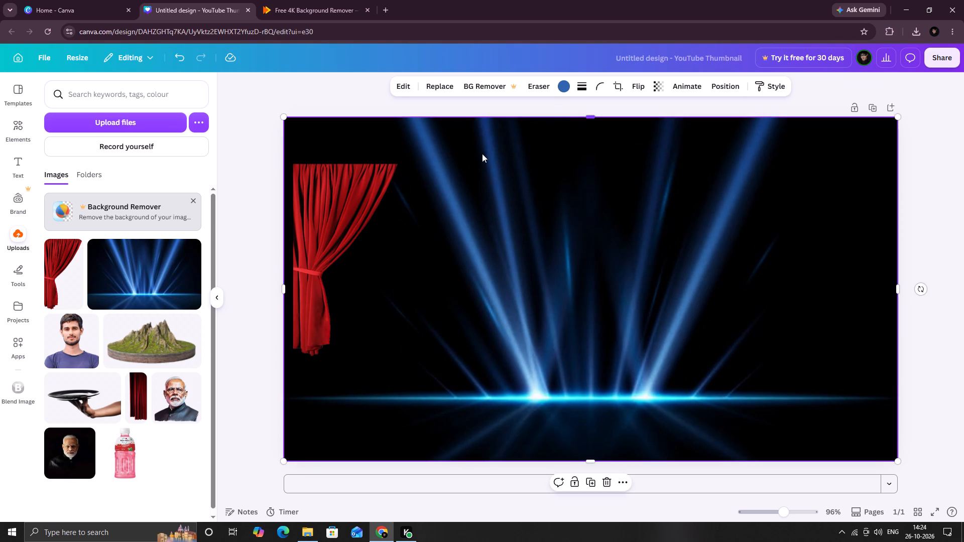
# Enlarge the red curtain to about 281 by 749 px and align it with the page's top and left edges.
pyautogui.click(318, 206)
pyautogui.moveTo(294, 164); pyautogui.dragTo(295, 112)
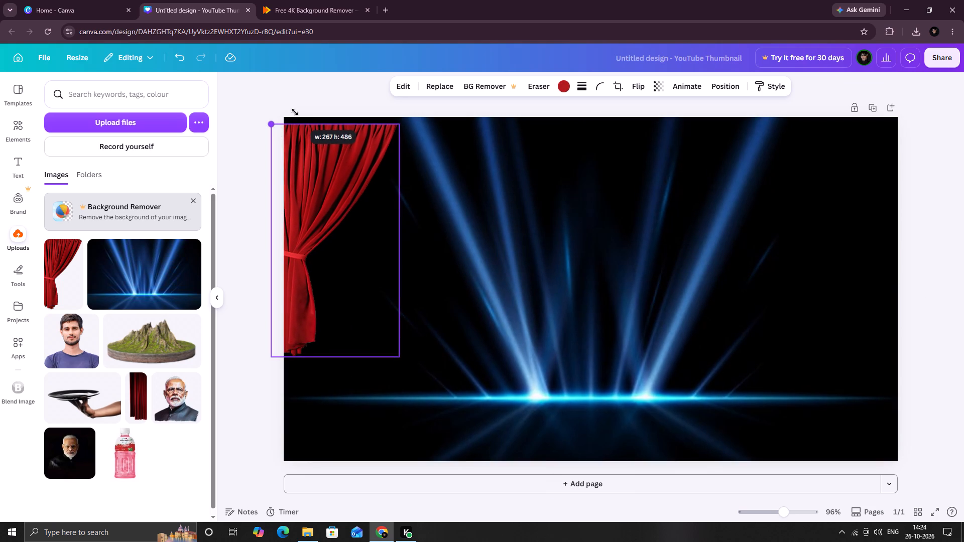
pyautogui.moveTo(295, 112); pyautogui.dragTo(295, 110)
pyautogui.moveTo(311, 185); pyautogui.dragTo(322, 188)
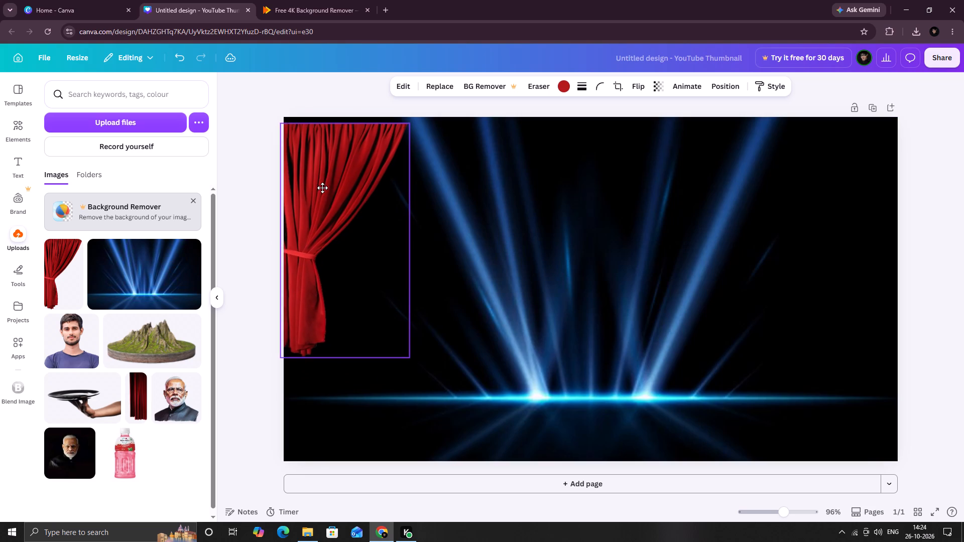
pyautogui.moveTo(322, 188); pyautogui.dragTo(323, 176)
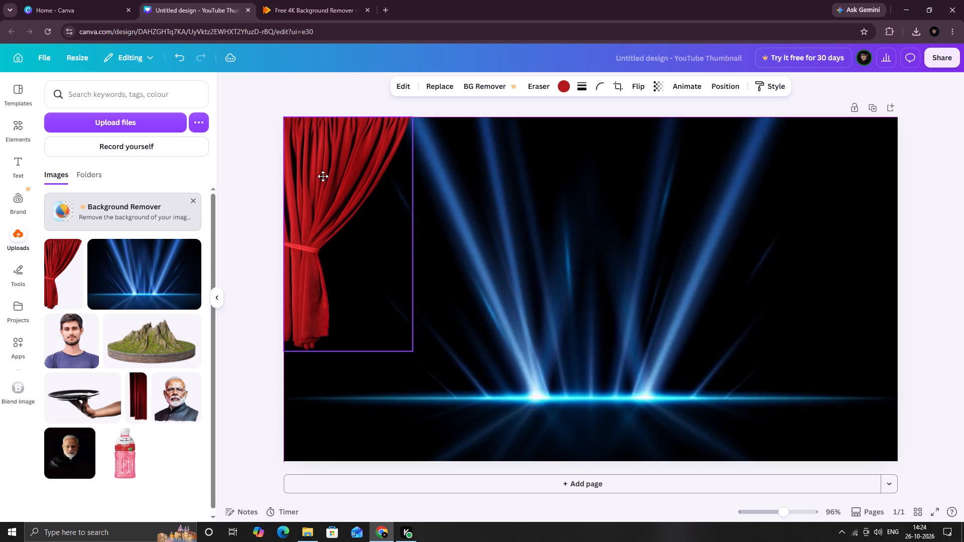
pyautogui.moveTo(323, 176); pyautogui.dragTo(322, 180)
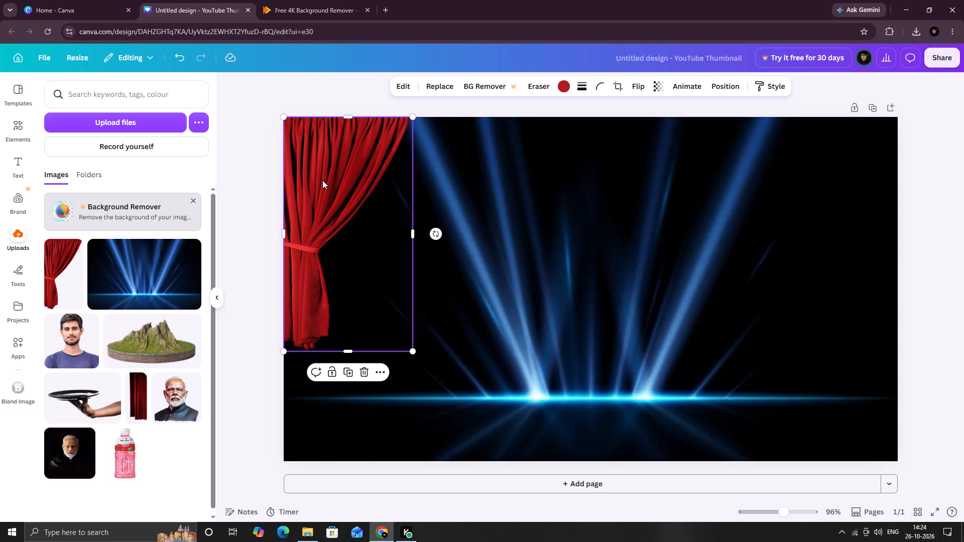
pyautogui.moveTo(346, 350); pyautogui.dragTo(371, 467)
pyautogui.moveTo(380, 282); pyautogui.dragTo(392, 293)
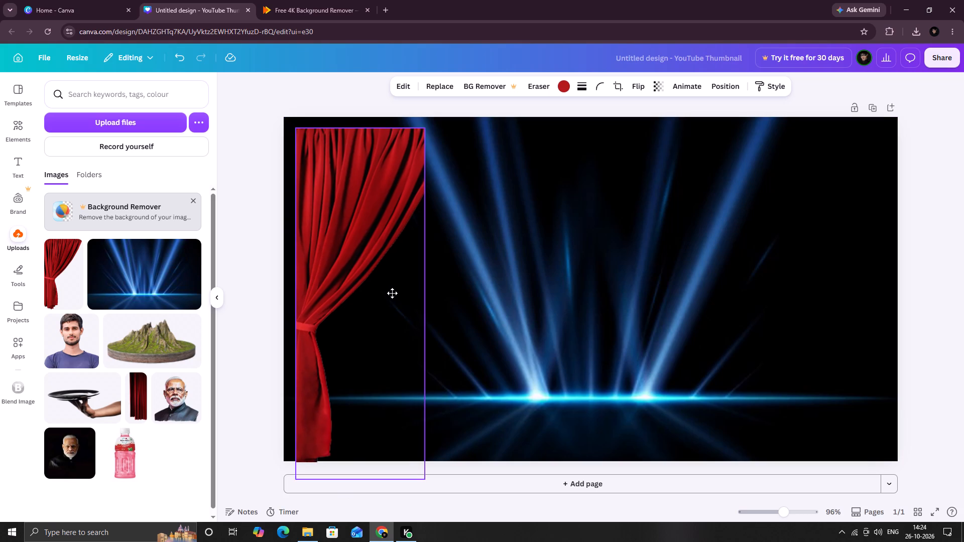
pyautogui.moveTo(392, 293); pyautogui.dragTo(383, 290)
pyautogui.moveTo(410, 299); pyautogui.dragTo(416, 301)
pyautogui.moveTo(349, 122); pyautogui.dragTo(348, 115)
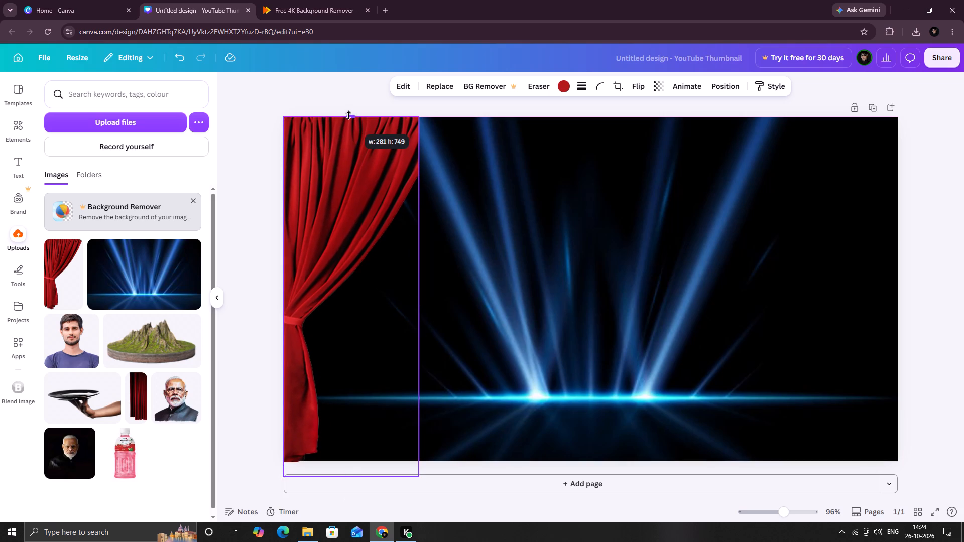
pyautogui.moveTo(348, 115); pyautogui.dragTo(348, 116)
# Widen the curtain to slightly less than half the page width, keeping it against the page's left edge.
pyautogui.rightClick(326, 210)
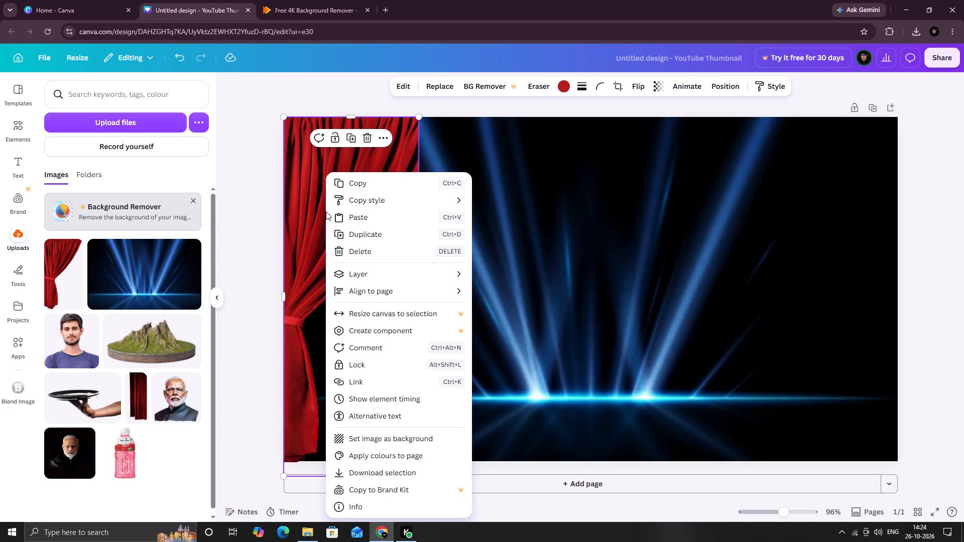
pyautogui.click(573, 167)
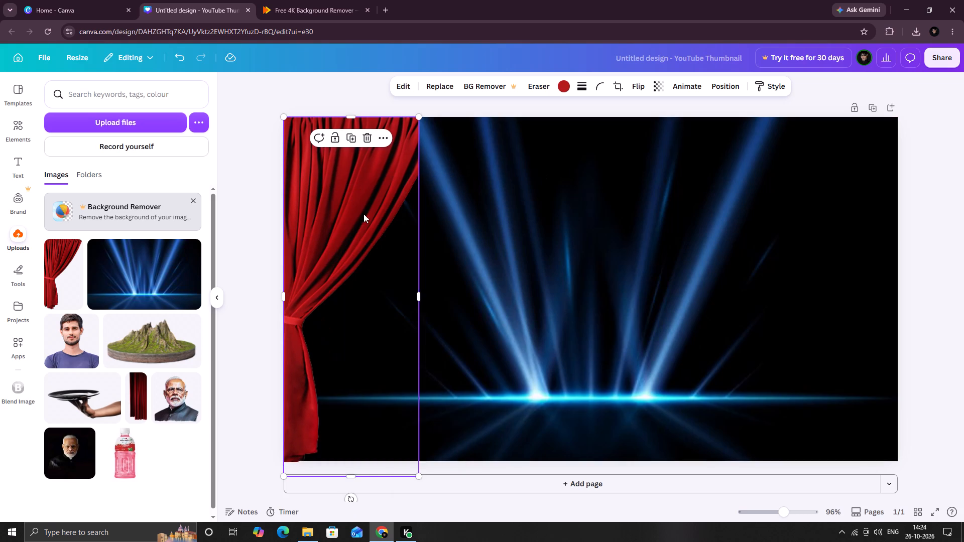
pyautogui.click(364, 214)
pyautogui.click(421, 295)
pyautogui.click(371, 288)
pyautogui.moveTo(420, 299); pyautogui.dragTo(506, 299)
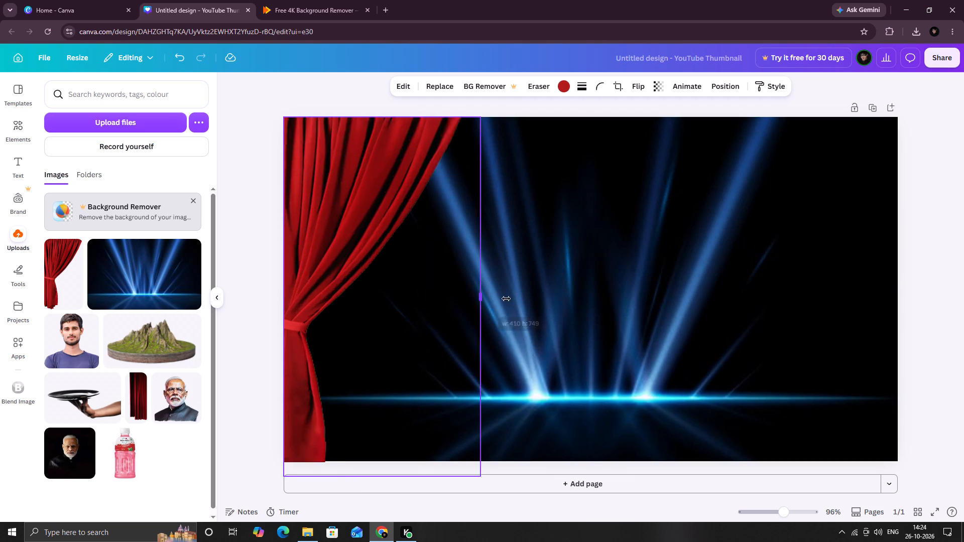
pyautogui.moveTo(506, 299); pyautogui.dragTo(553, 299)
pyautogui.click(345, 239)
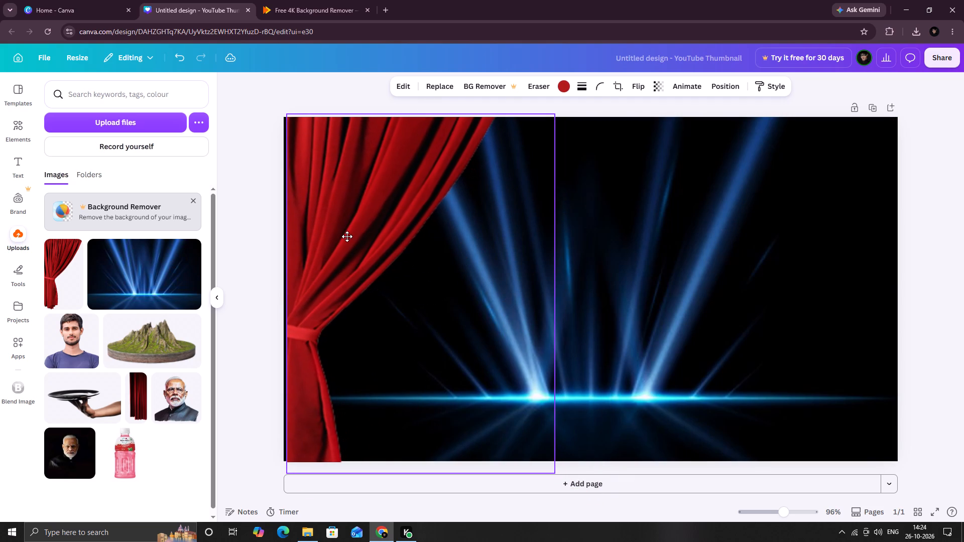
# Duplicate the curtain, flip the copy horizontally, and align it with the page's top and right edges.
pyautogui.rightClick(396, 236)
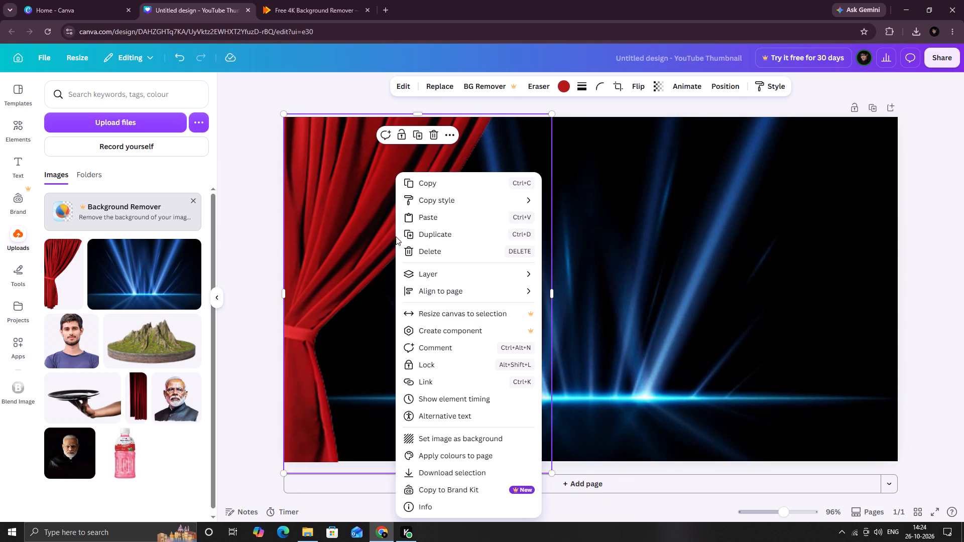
pyautogui.click(454, 230)
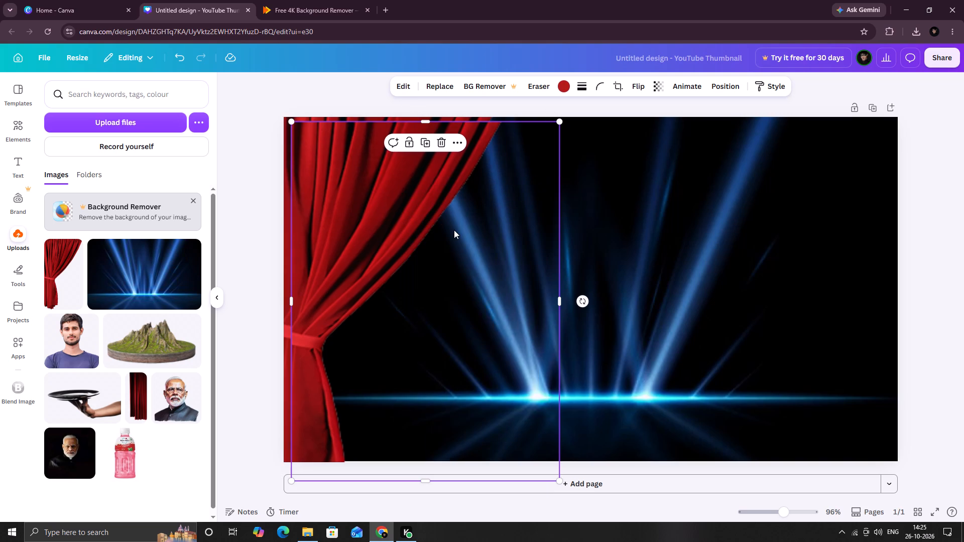
pyautogui.moveTo(384, 230); pyautogui.dragTo(770, 235)
pyautogui.click(636, 86)
pyautogui.click(641, 110)
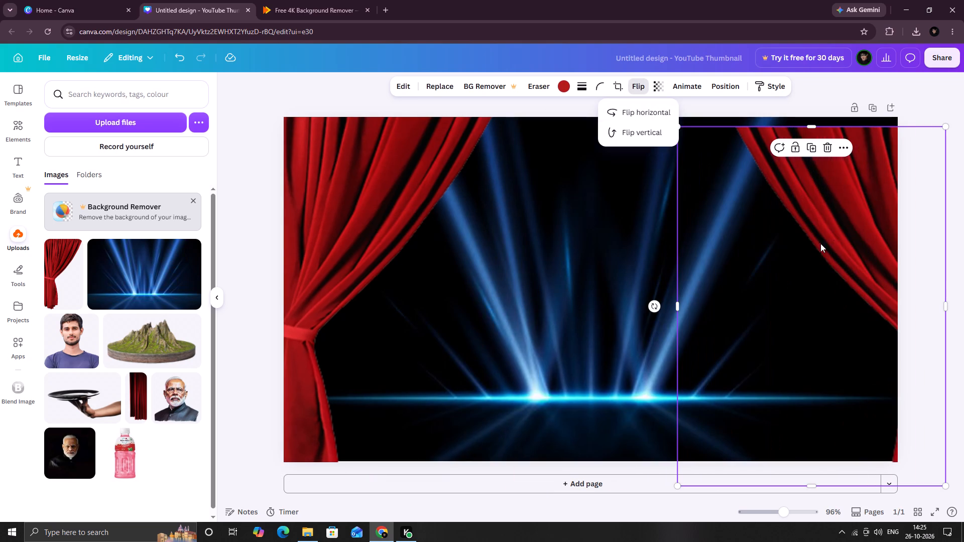
pyautogui.moveTo(855, 232); pyautogui.dragTo(805, 234)
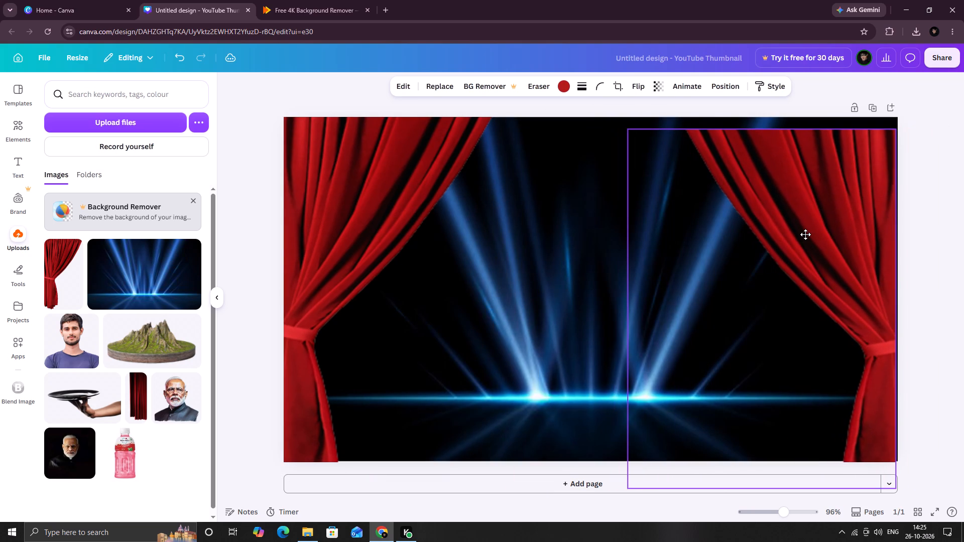
pyautogui.moveTo(805, 234); pyautogui.dragTo(805, 224)
pyautogui.click(266, 177)
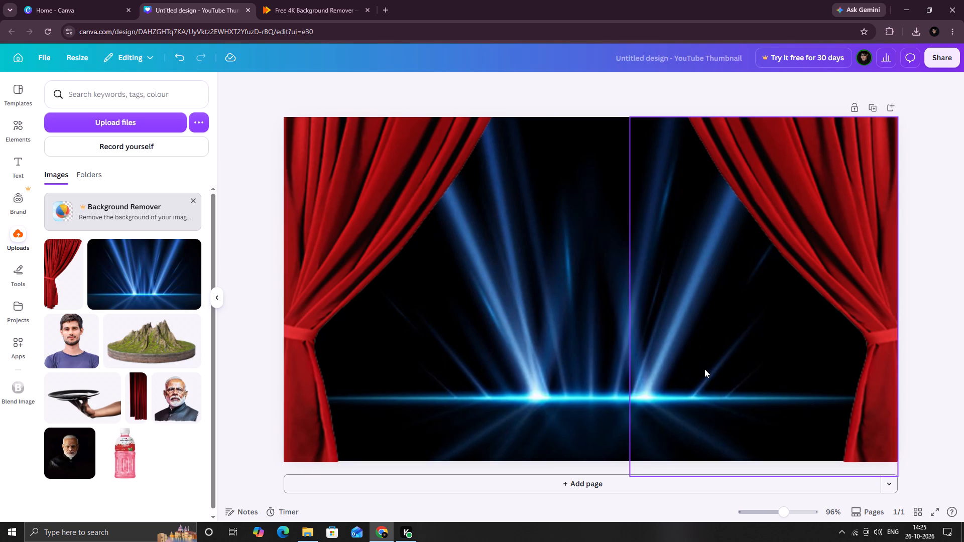
pyautogui.click(636, 357)
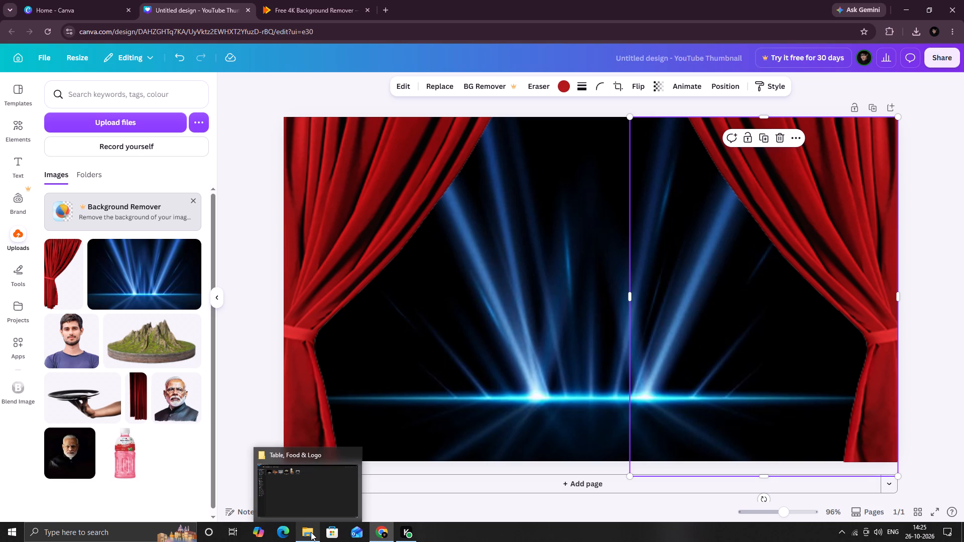
# Upload the India's Got Latent logo image from the Table, Food & Logo assets folder.
pyautogui.click(112, 126)
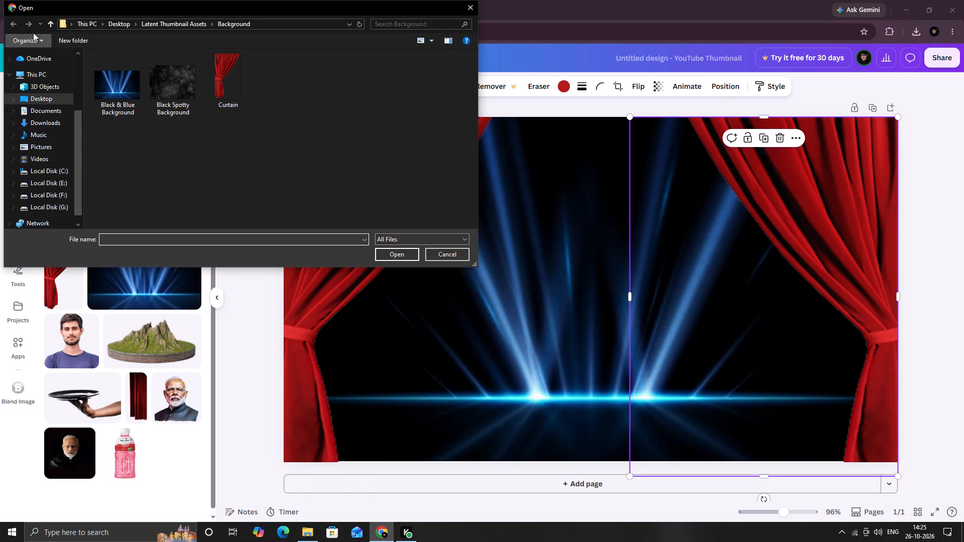
pyautogui.click(11, 22)
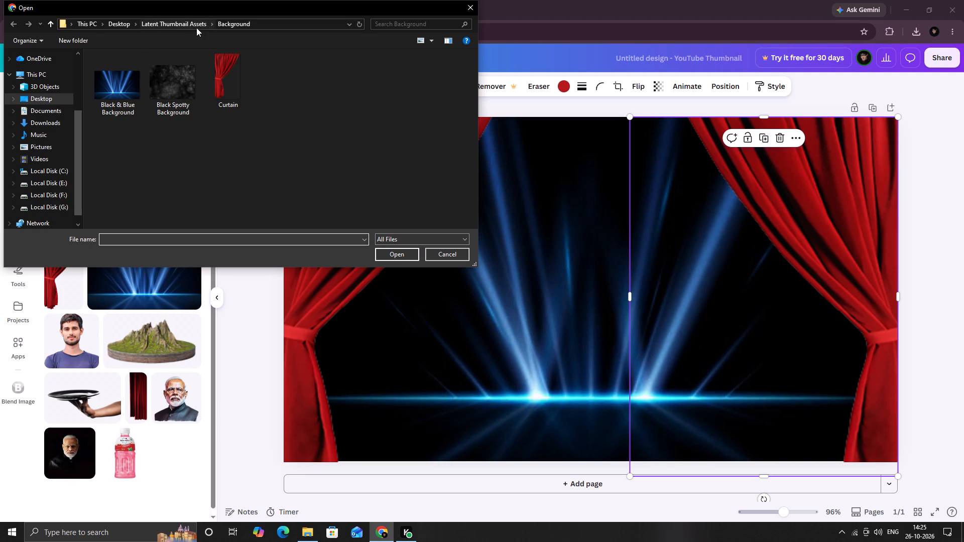
pyautogui.click(193, 26)
pyautogui.doubleClick(139, 83)
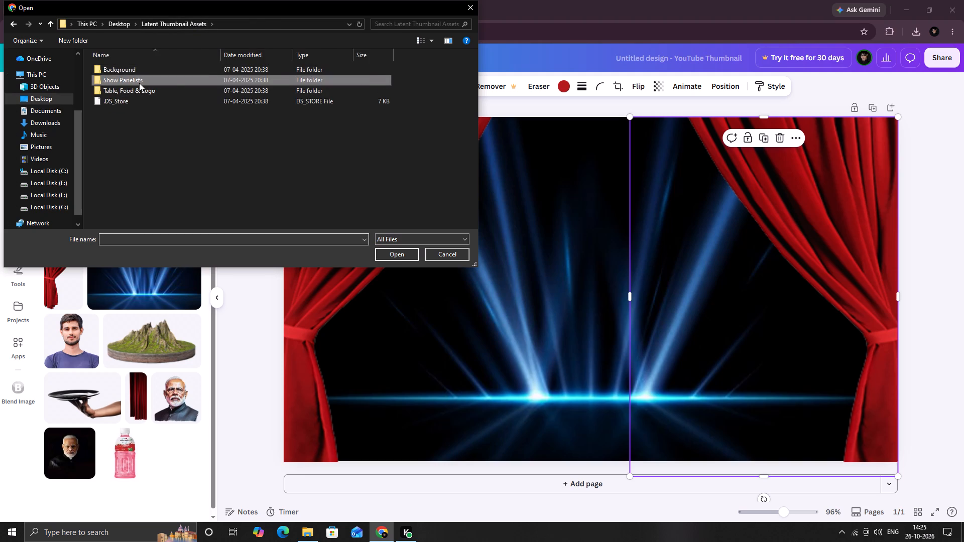
pyautogui.click(166, 28)
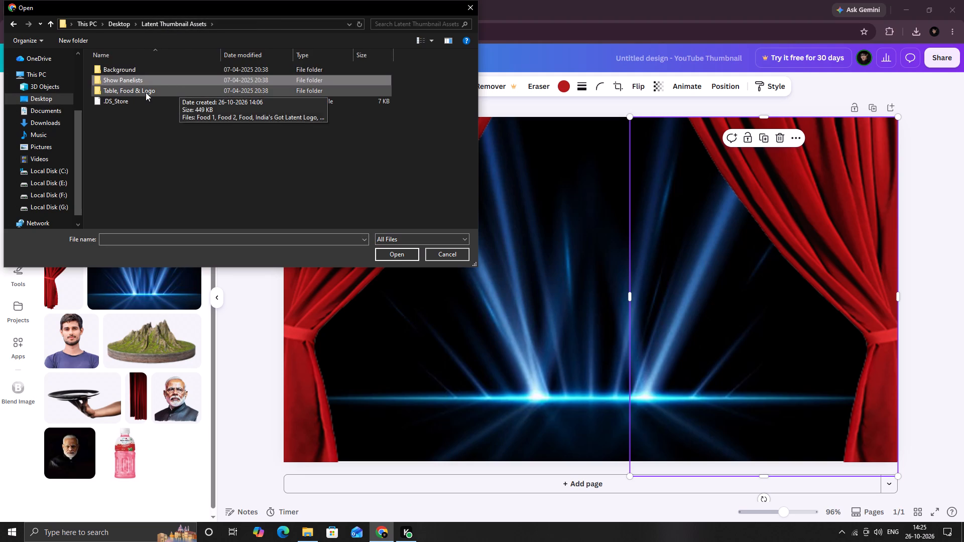
pyautogui.doubleClick(146, 92)
pyautogui.doubleClick(287, 79)
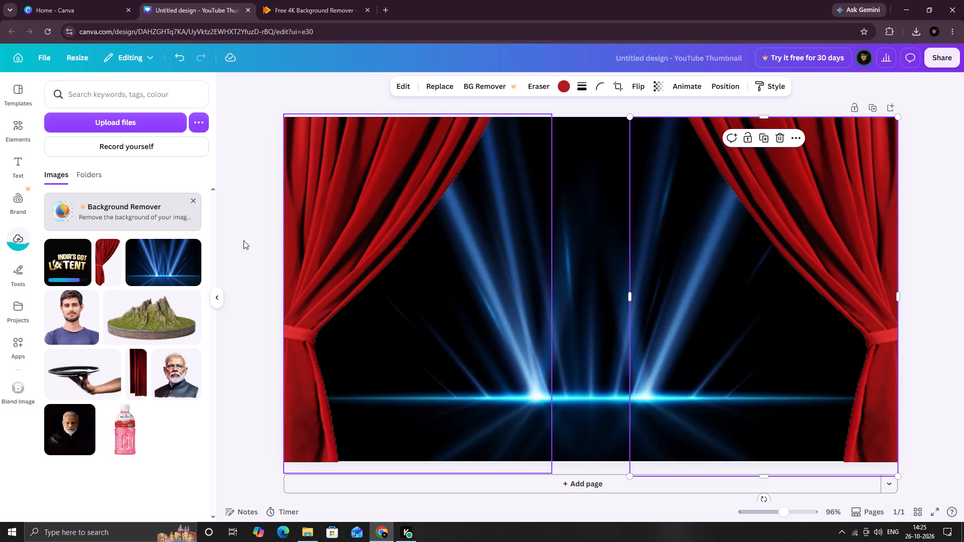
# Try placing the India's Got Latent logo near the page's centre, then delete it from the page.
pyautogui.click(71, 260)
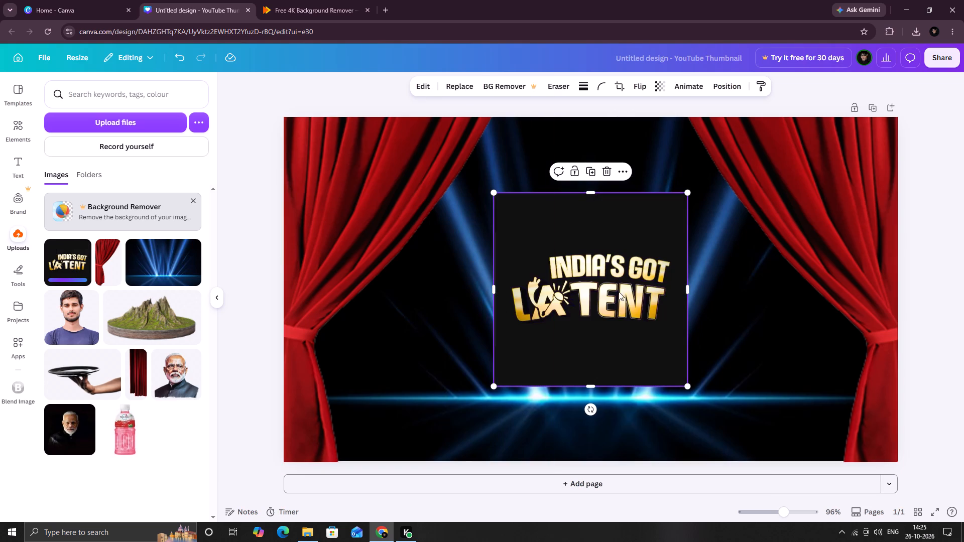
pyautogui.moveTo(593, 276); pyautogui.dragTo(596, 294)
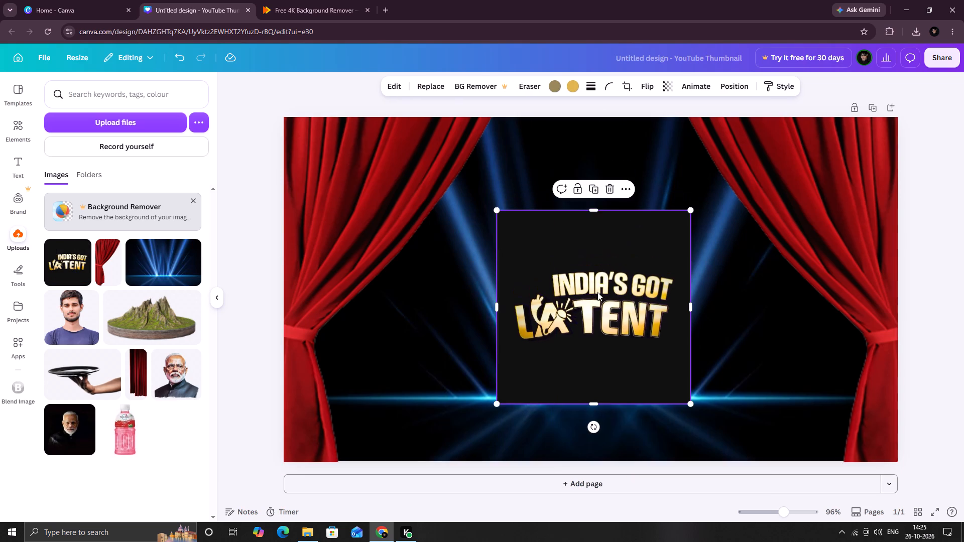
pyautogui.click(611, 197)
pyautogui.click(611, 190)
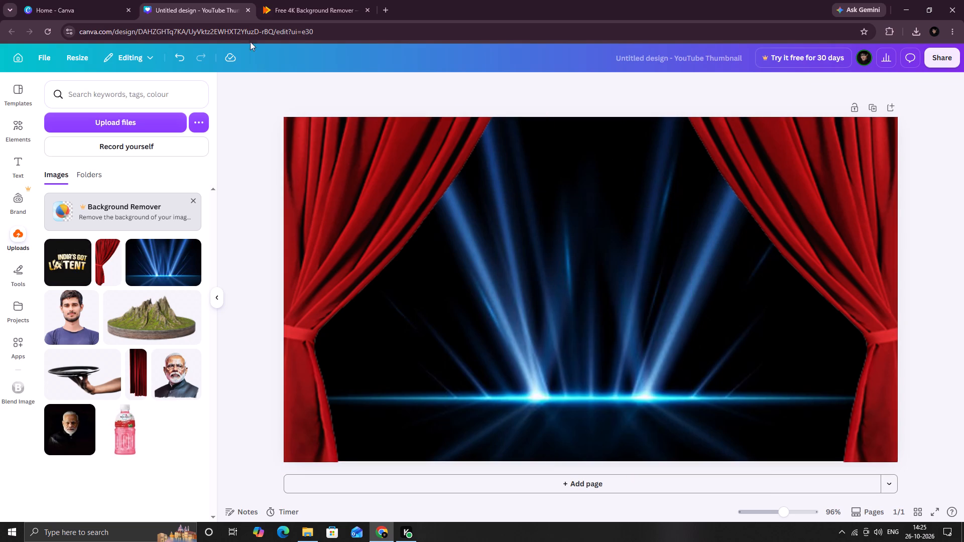
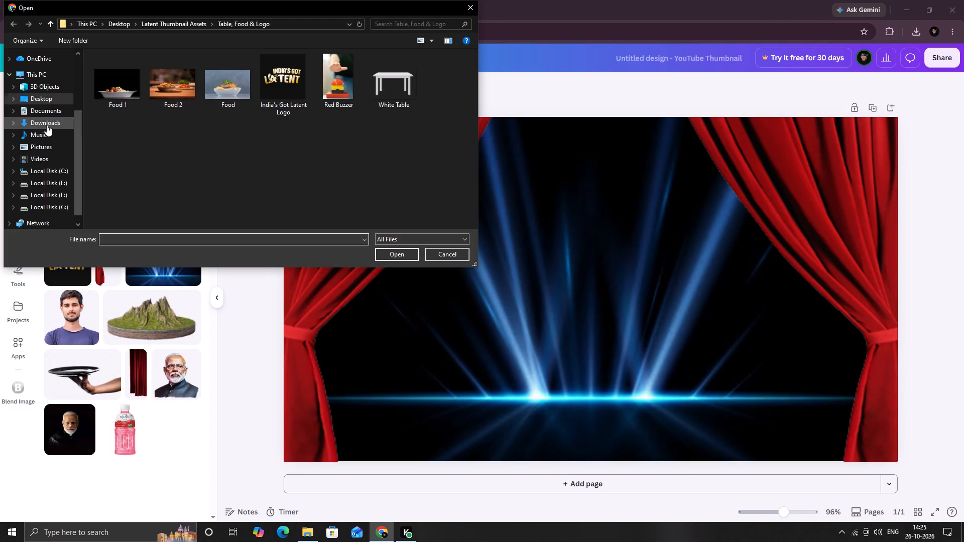
# Upload the edited India's Got Latent logo with its background removed from the Downloads folder.
pyautogui.doubleClick(140, 92)
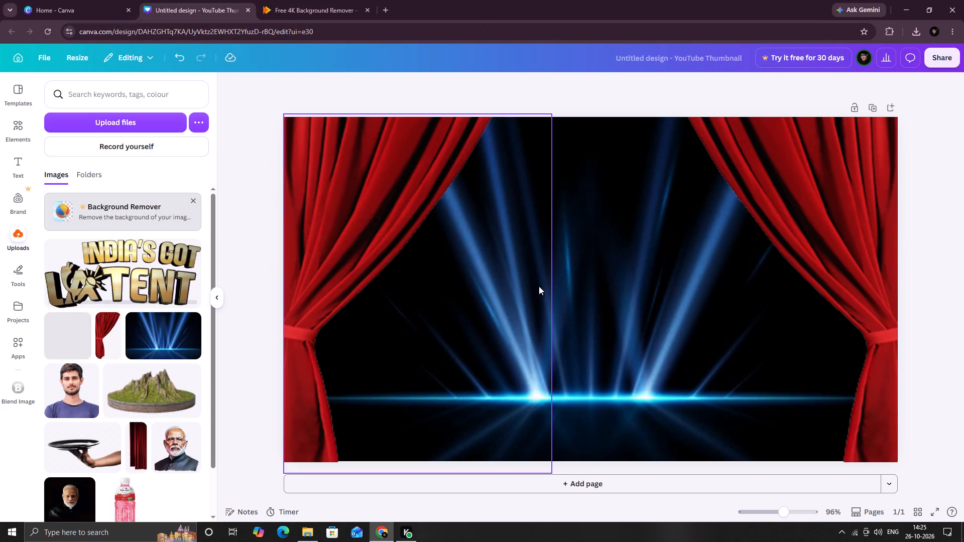
# Add the transparent India's Got Latent logo to the page and position it near the centre between the curtains.
pyautogui.click(97, 279)
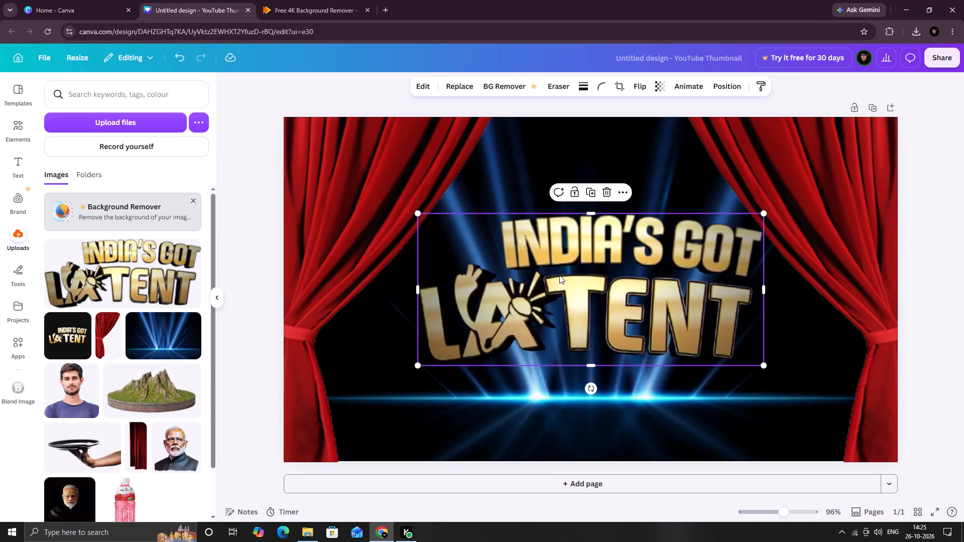
pyautogui.moveTo(559, 275); pyautogui.dragTo(541, 279)
pyautogui.keyDown('ctrl'); pyautogui.moveTo(541, 279); pyautogui.dragTo(559, 297); pyautogui.keyUp('ctrl')
pyautogui.keyDown('ctrl'); pyautogui.moveTo(557, 297); pyautogui.dragTo(552, 291); pyautogui.keyUp('ctrl')
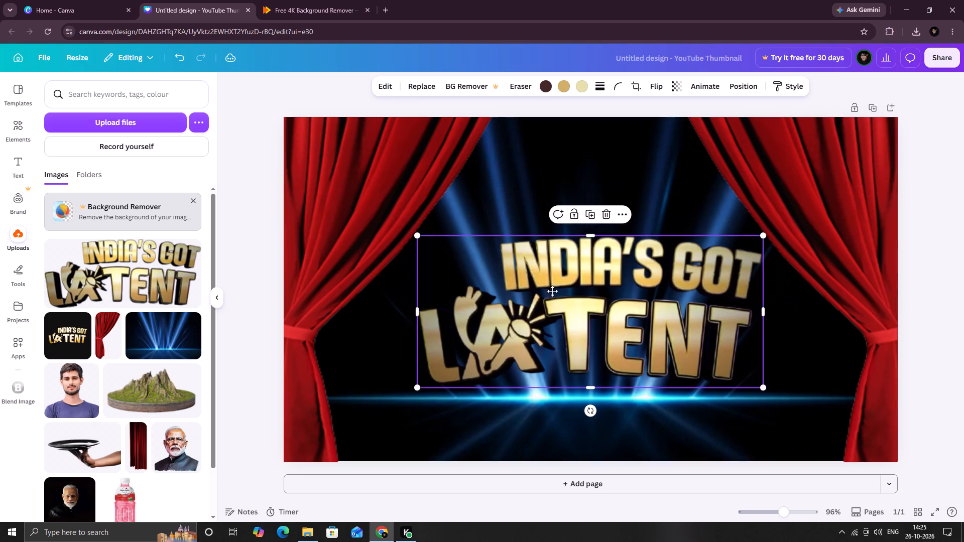
pyautogui.keyDown('ctrl'); pyautogui.moveTo(552, 291); pyautogui.dragTo(548, 279); pyautogui.keyUp('ctrl')
pyautogui.press('d')
pyautogui.click(560, 256)
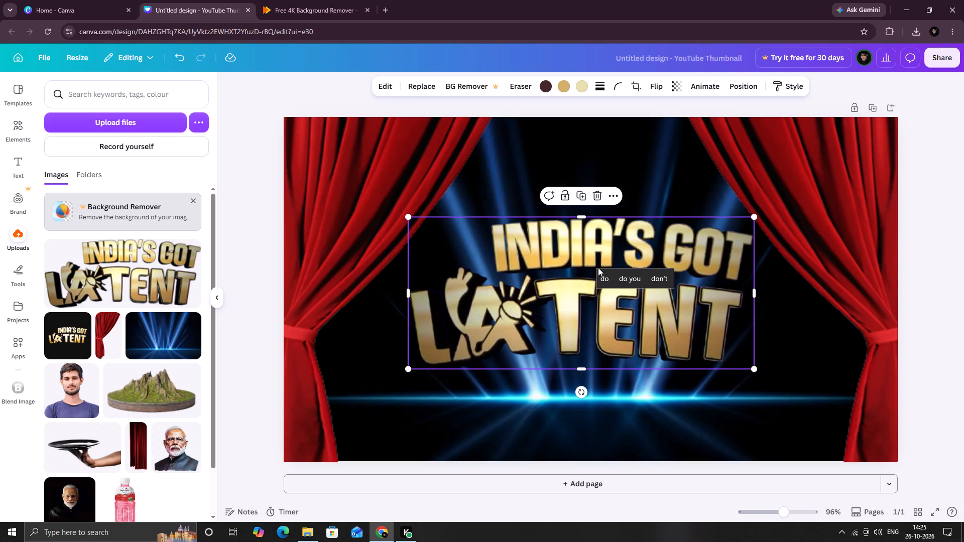
pyautogui.click(600, 269)
pyautogui.click(607, 248)
pyautogui.click(563, 300)
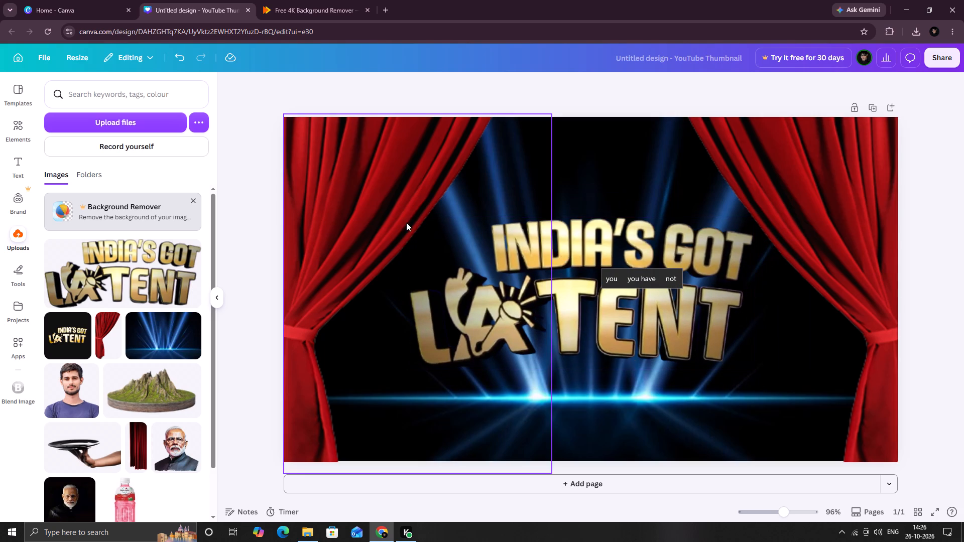
pyautogui.click(642, 266)
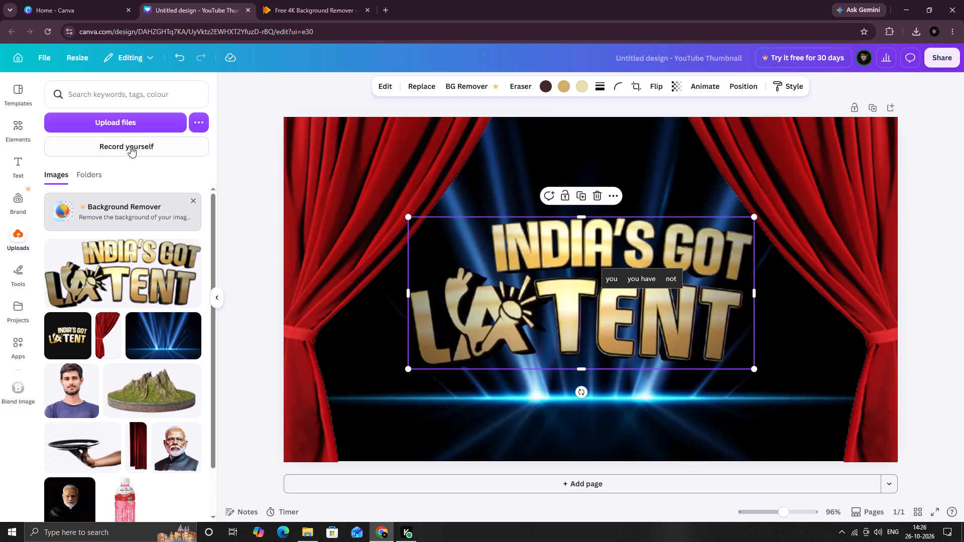
# Upload the White Table image from the Table, Food & Logo folder in Latent Thumbnail Assets.
pyautogui.click(145, 122)
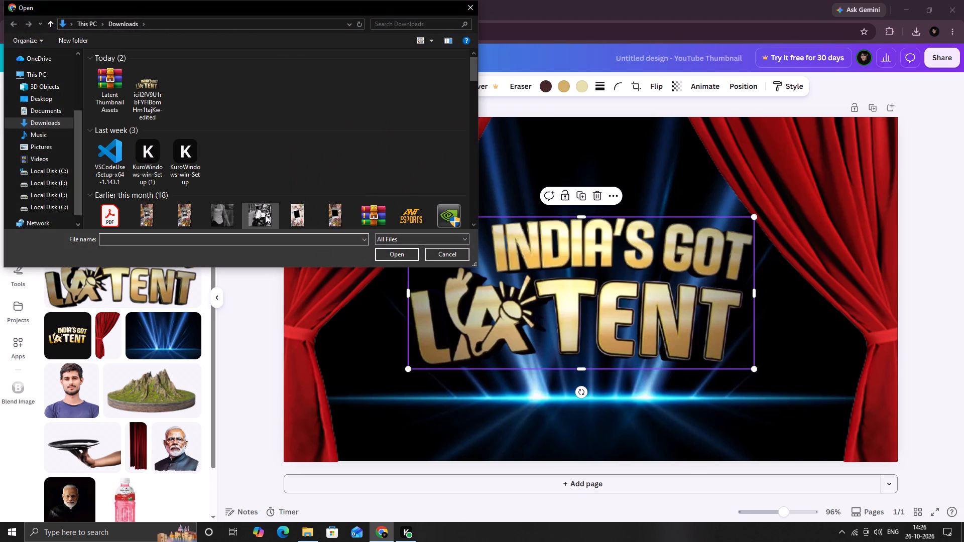
pyautogui.scroll(3, 47, 77)
pyautogui.scroll(-1, 47, 78)
pyautogui.scroll(6, 47, 78)
pyautogui.click(46, 77)
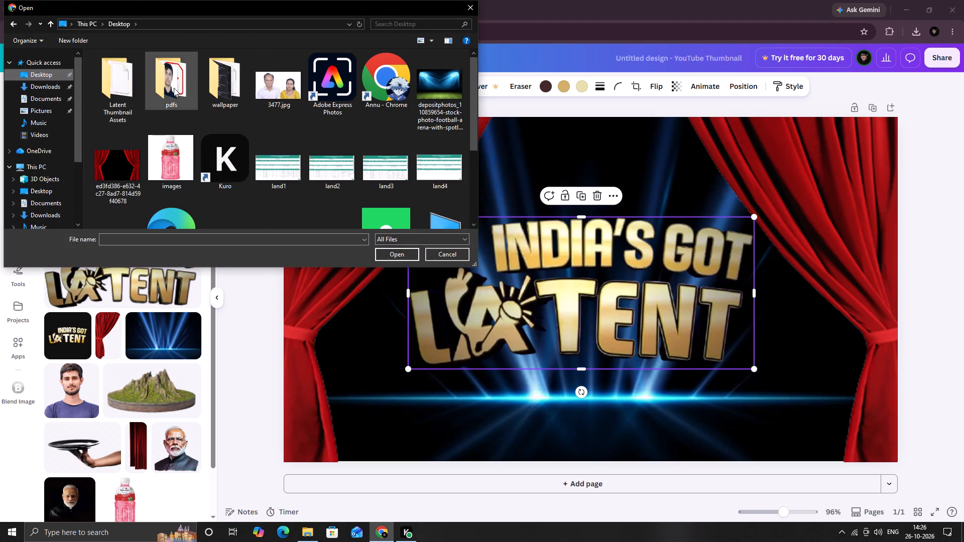
pyautogui.doubleClick(228, 84)
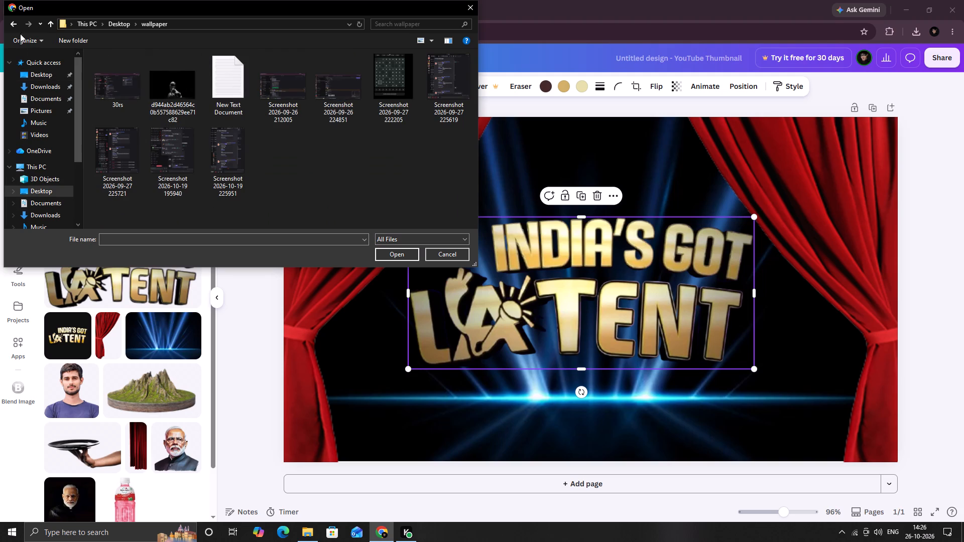
pyautogui.click(13, 26)
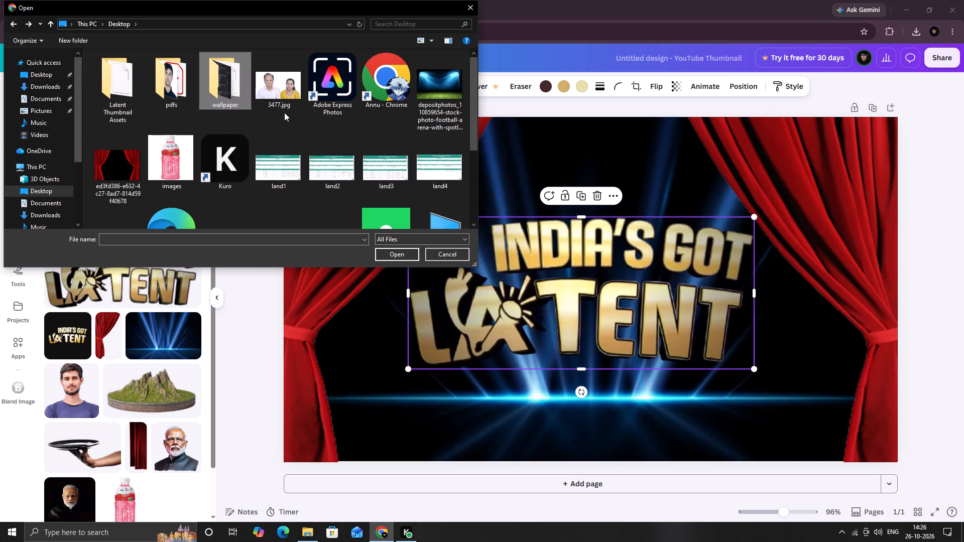
pyautogui.doubleClick(126, 97)
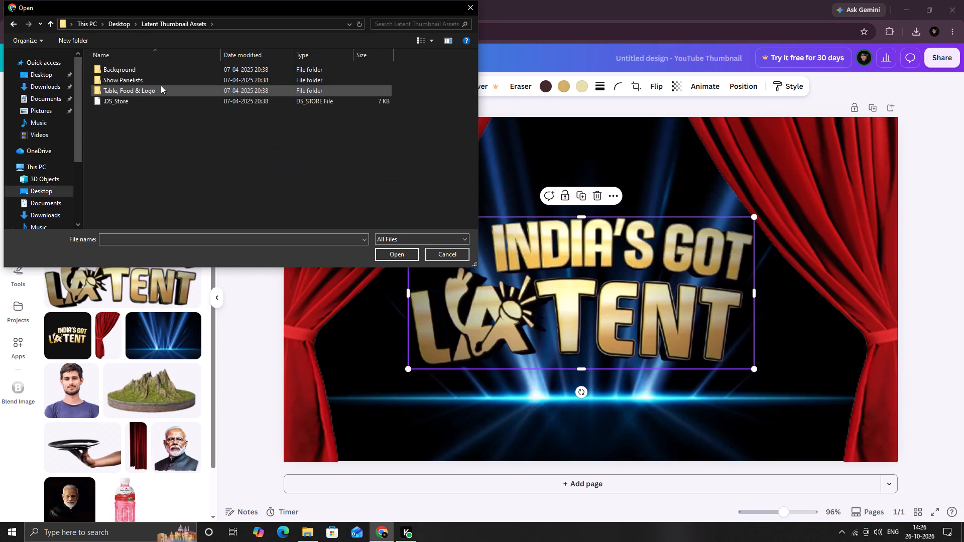
pyautogui.doubleClick(160, 85)
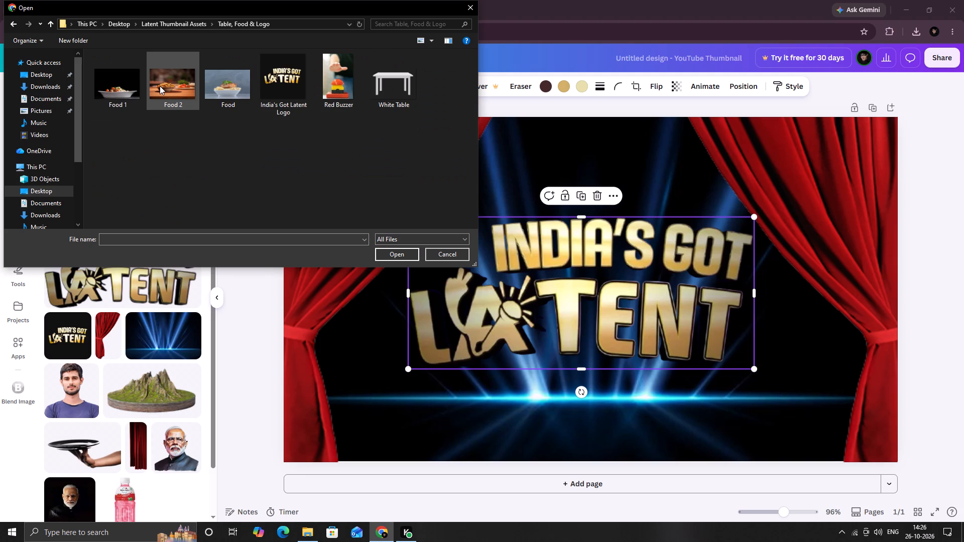
pyautogui.doubleClick(406, 81)
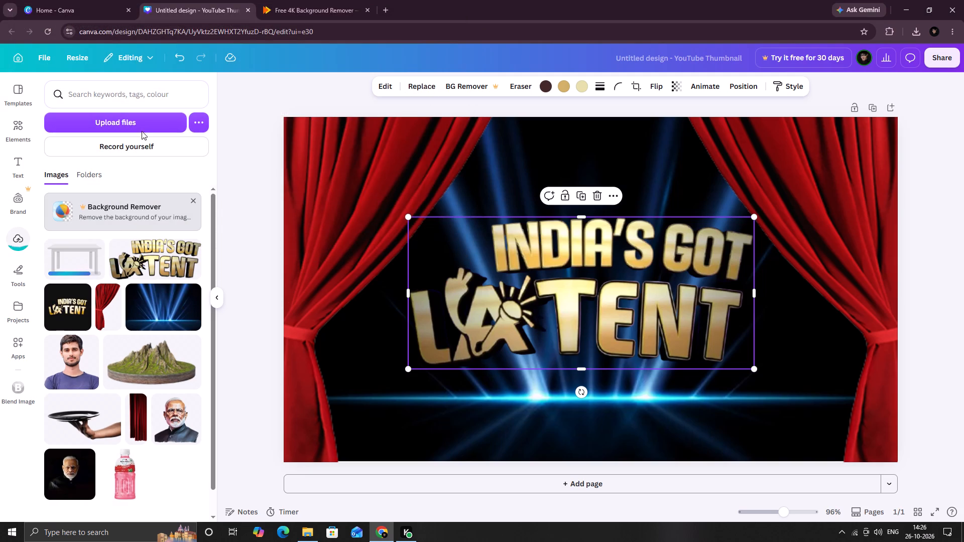
# Upload the Red Buzzer image from the Table, Food & Logo folder.
pyautogui.click(138, 117)
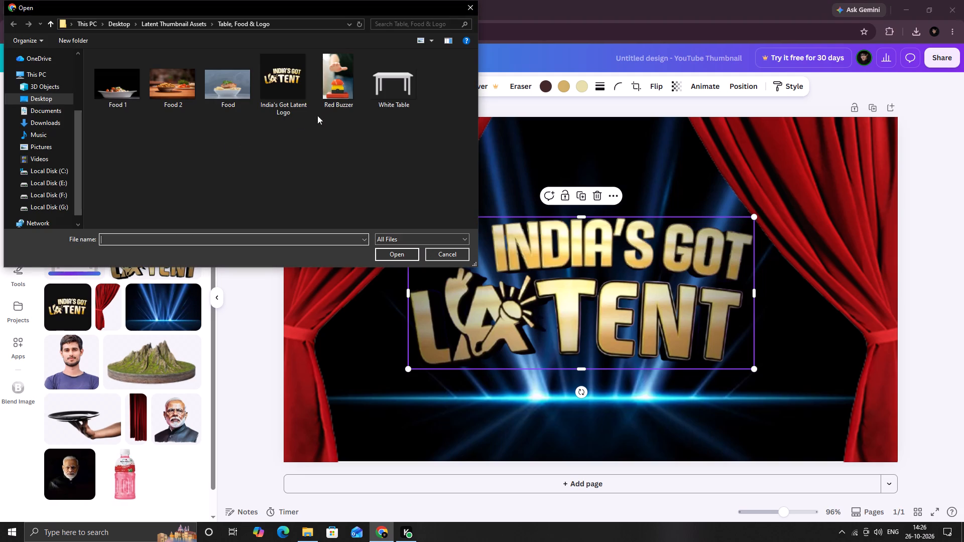
pyautogui.doubleClick(341, 91)
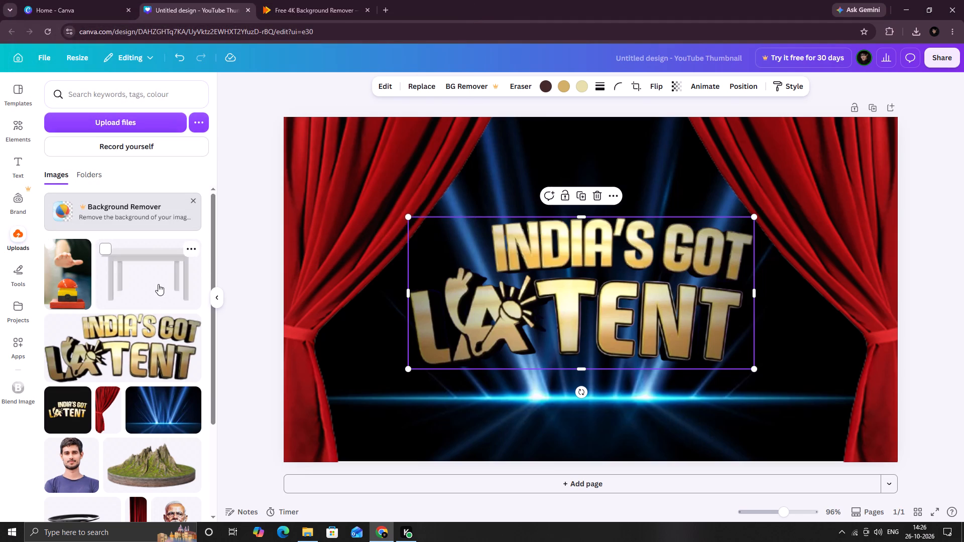
# Add the white table to the page and enlarge it until its frame extends past both side edges.
pyautogui.click(158, 266)
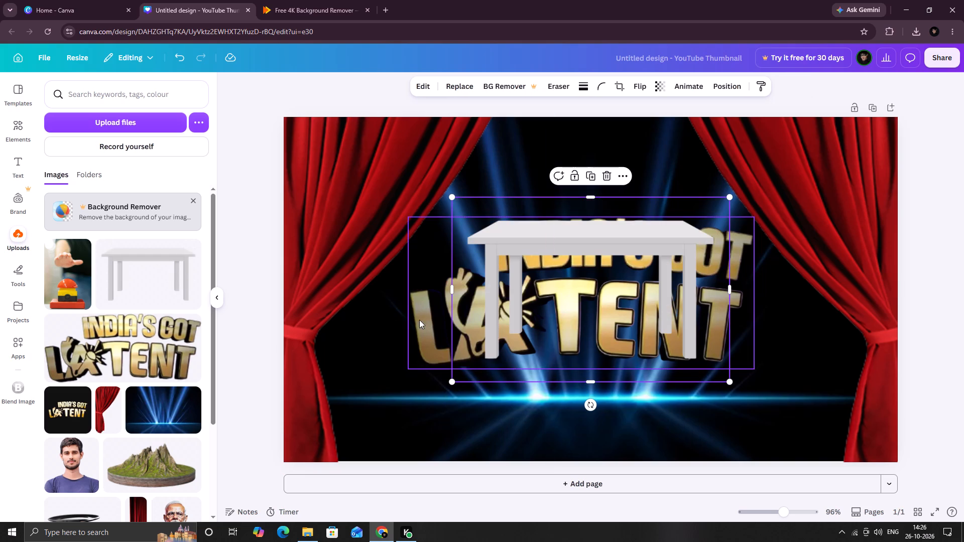
pyautogui.moveTo(612, 243); pyautogui.dragTo(598, 399)
pyautogui.moveTo(436, 352); pyautogui.dragTo(295, 349)
pyautogui.moveTo(599, 352); pyautogui.dragTo(631, 393)
pyautogui.moveTo(749, 455); pyautogui.dragTo(882, 455)
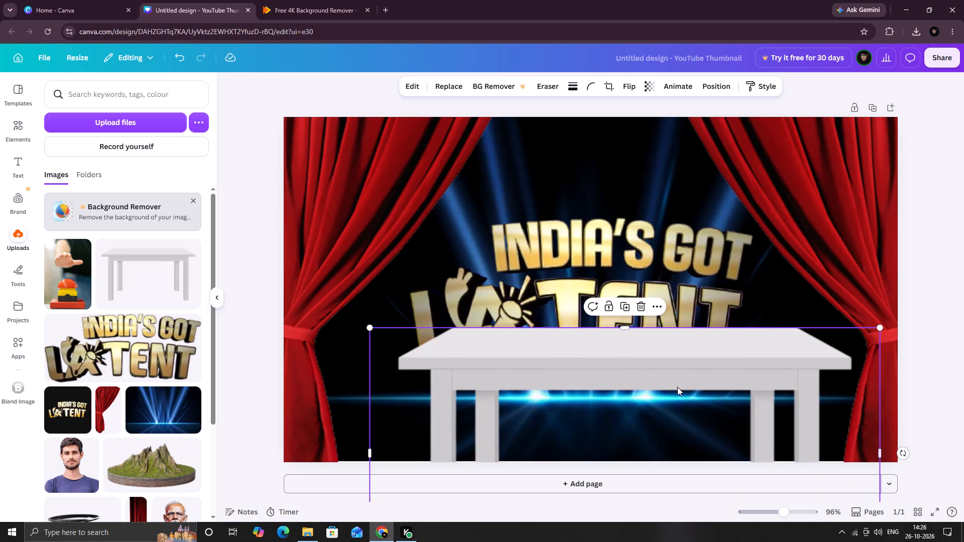
pyautogui.moveTo(663, 367); pyautogui.dragTo(612, 395)
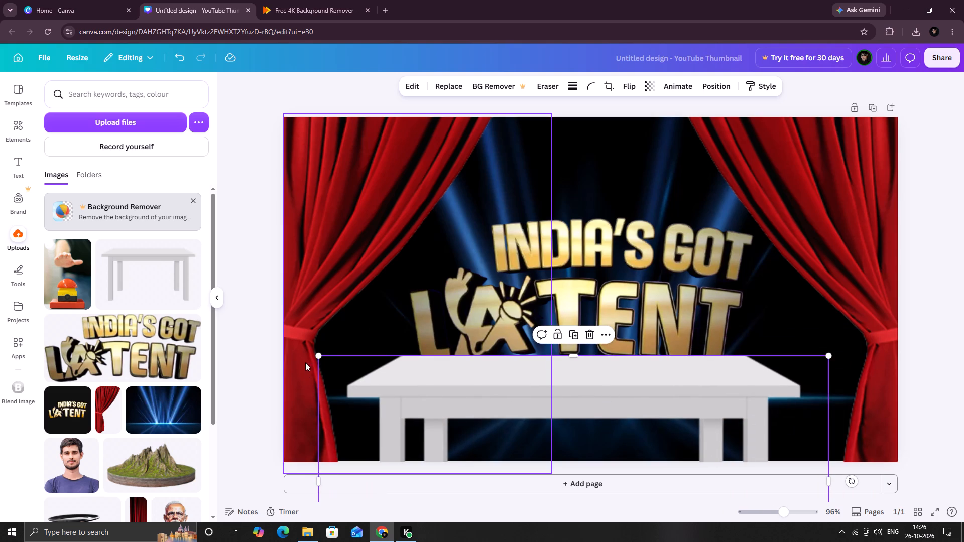
pyautogui.moveTo(317, 353); pyautogui.dragTo(268, 359)
pyautogui.moveTo(545, 373); pyautogui.dragTo(571, 248)
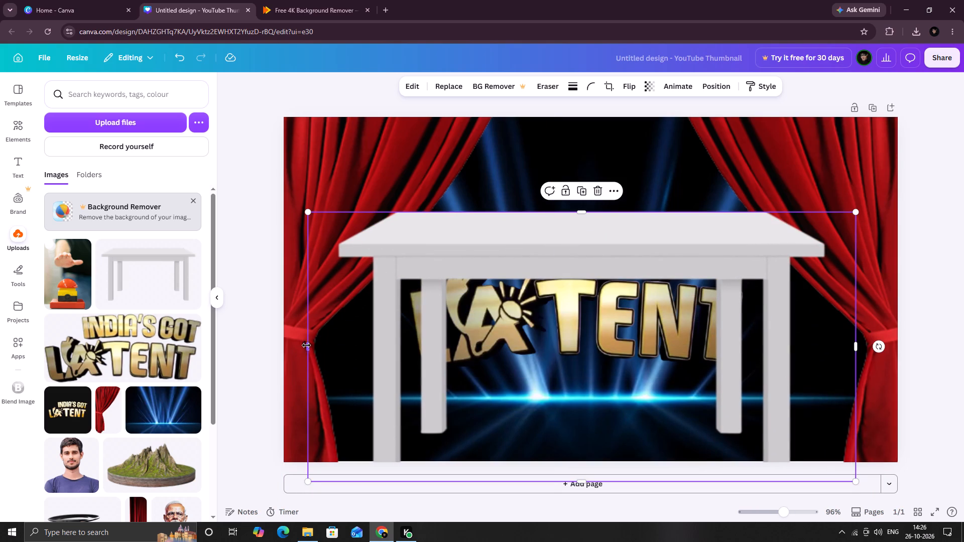
pyautogui.moveTo(306, 345); pyautogui.dragTo(242, 348)
pyautogui.moveTo(859, 347); pyautogui.dragTo(963, 343)
# Move the table down so its tabletop spans the page's lower part and its legs run off the bottom edge.
pyautogui.moveTo(688, 226); pyautogui.dragTo(685, 410)
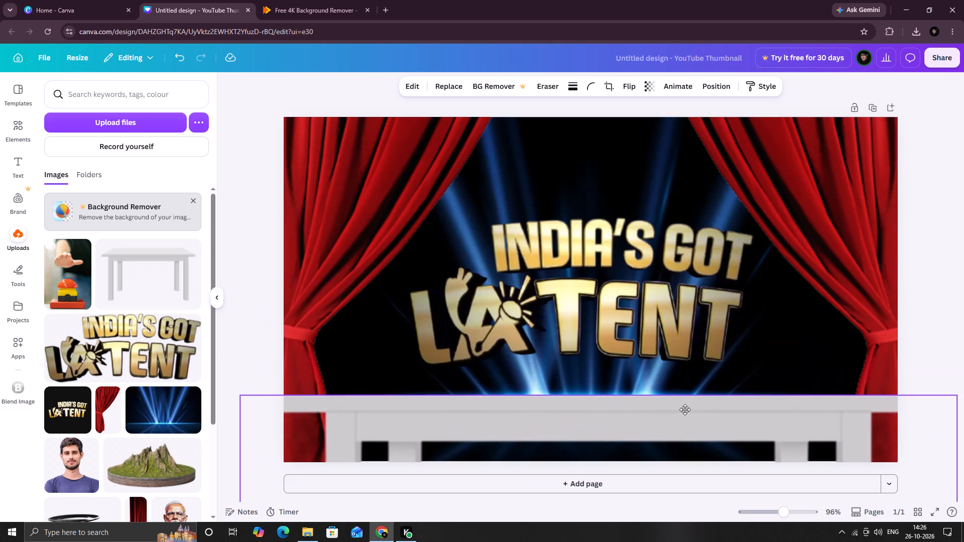
pyautogui.moveTo(685, 410); pyautogui.dragTo(684, 394)
pyautogui.moveTo(671, 395); pyautogui.dragTo(679, 394)
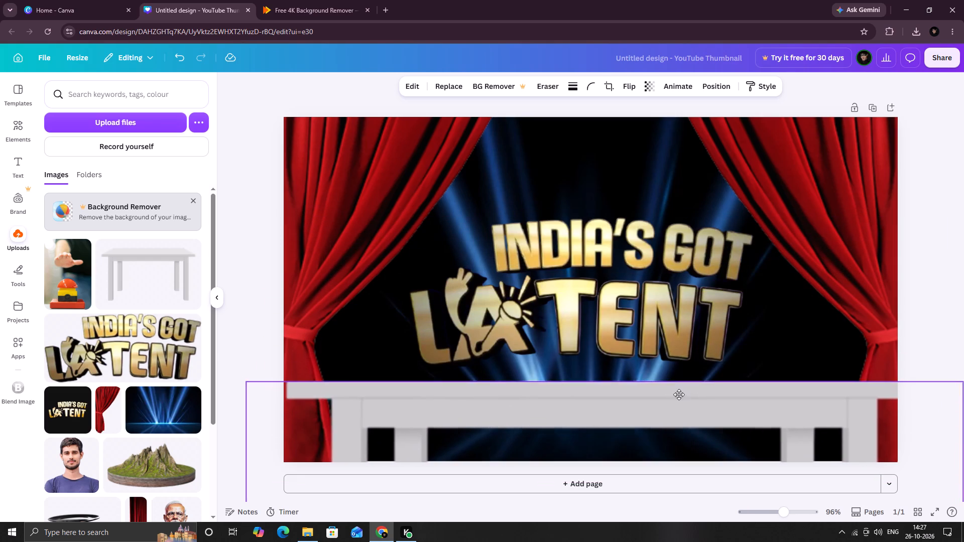
pyautogui.moveTo(679, 394); pyautogui.dragTo(676, 387)
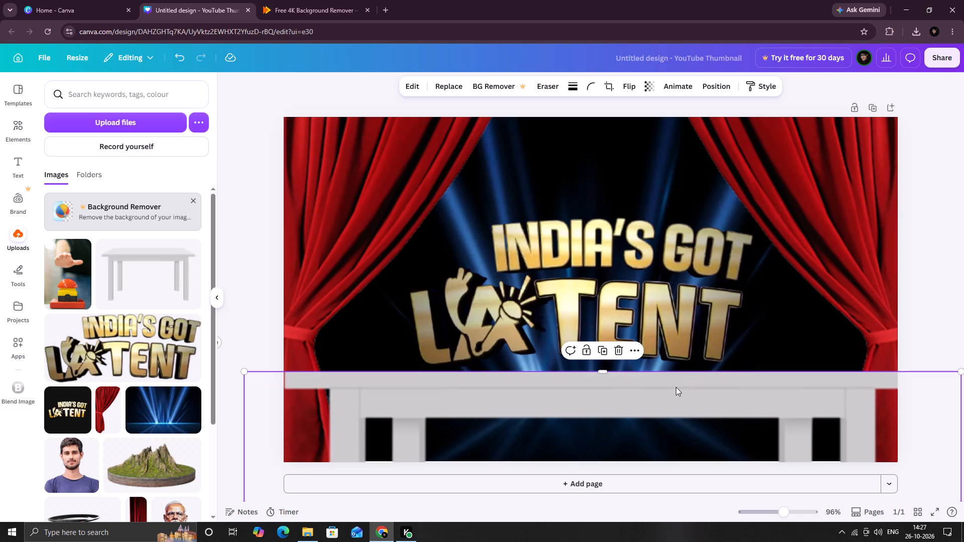
# Shrink the India's Got Latent logo to a bit under half the page width and move it down over the table's centre.
pyautogui.click(628, 255)
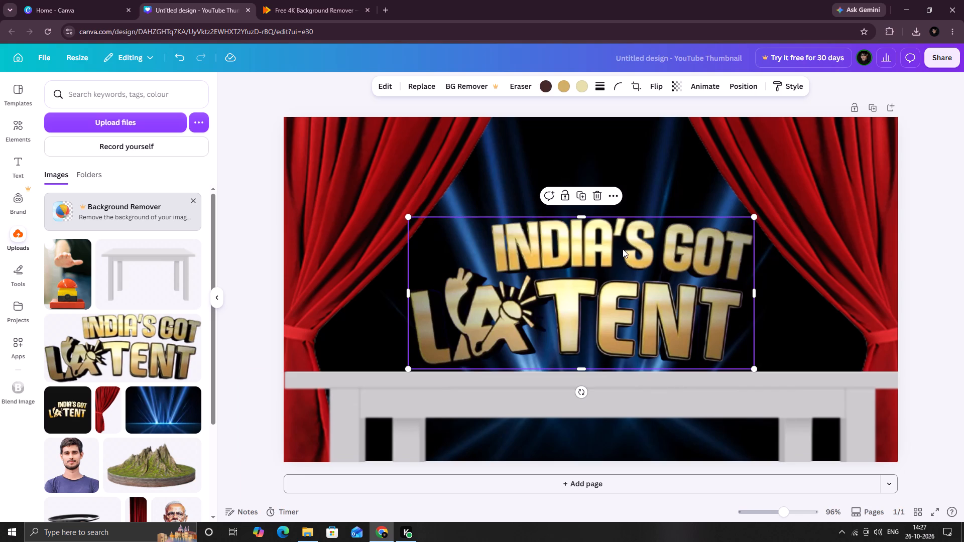
pyautogui.click(623, 247)
pyautogui.click(515, 252)
pyautogui.moveTo(406, 217); pyautogui.dragTo(468, 271)
pyautogui.moveTo(633, 281); pyautogui.dragTo(593, 348)
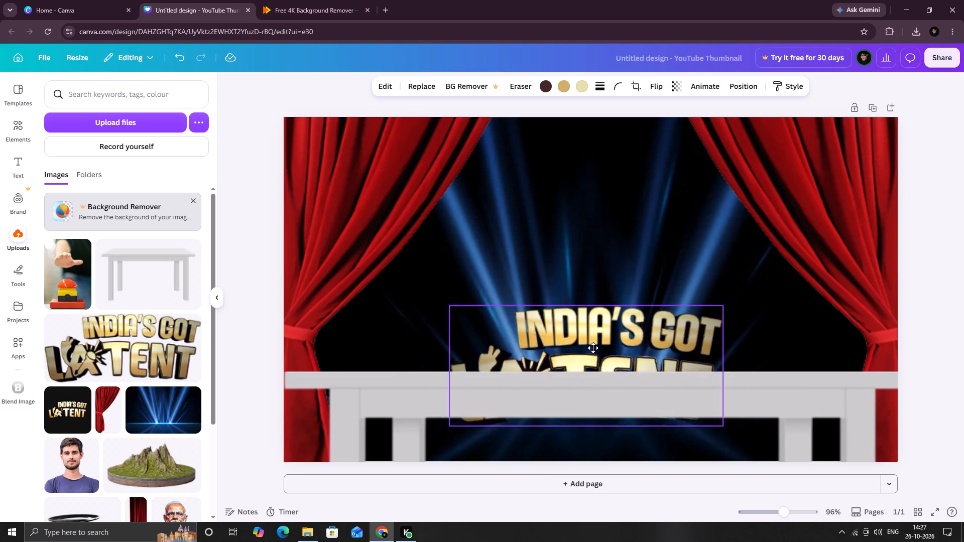
pyautogui.moveTo(593, 348); pyautogui.dragTo(598, 351)
# Bring the India's Got Latent logo forward in front of the table.
pyautogui.rightClick(610, 349)
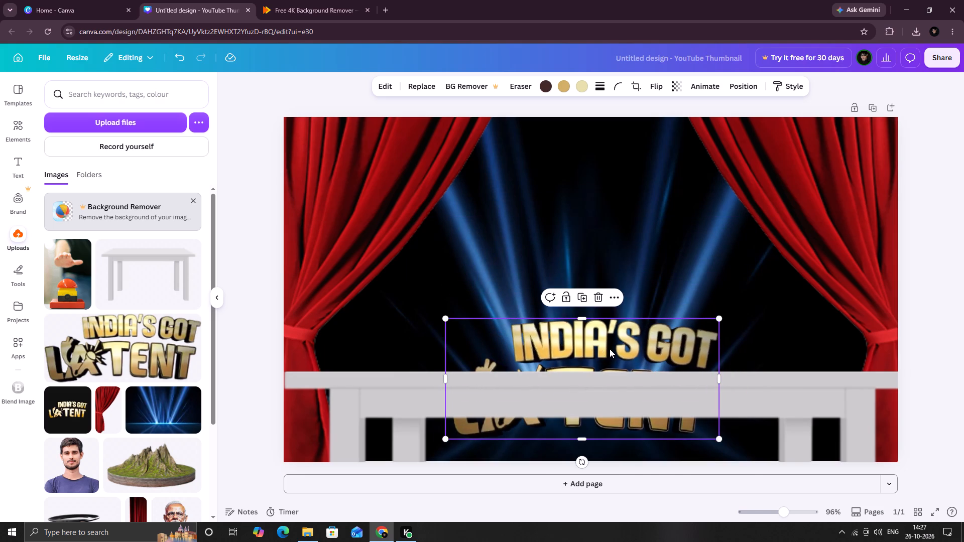
pyautogui.click(678, 278)
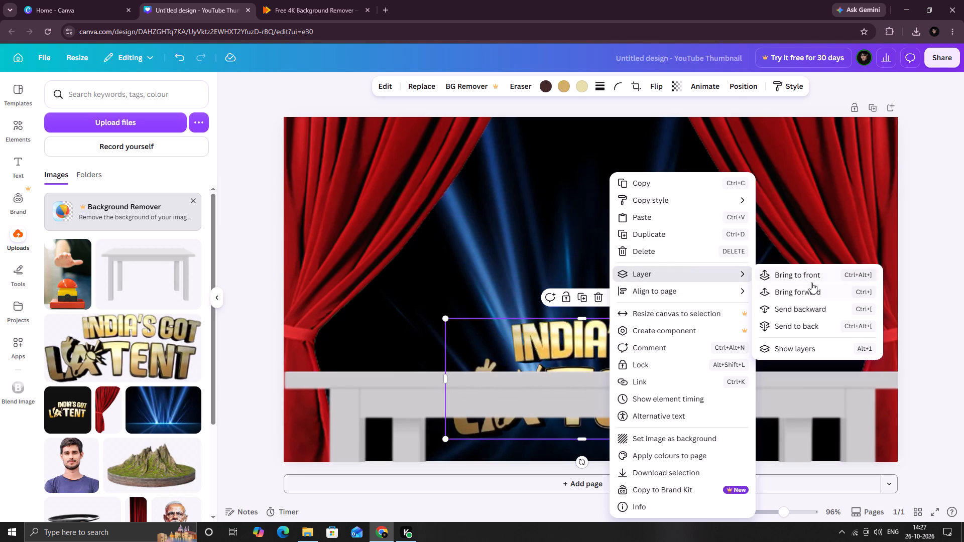
pyautogui.click(810, 292)
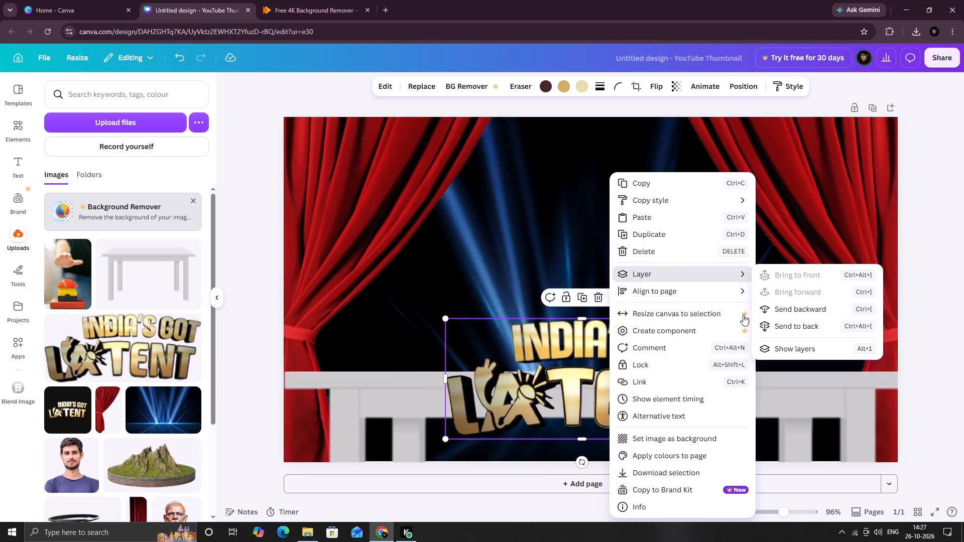
pyautogui.click(420, 385)
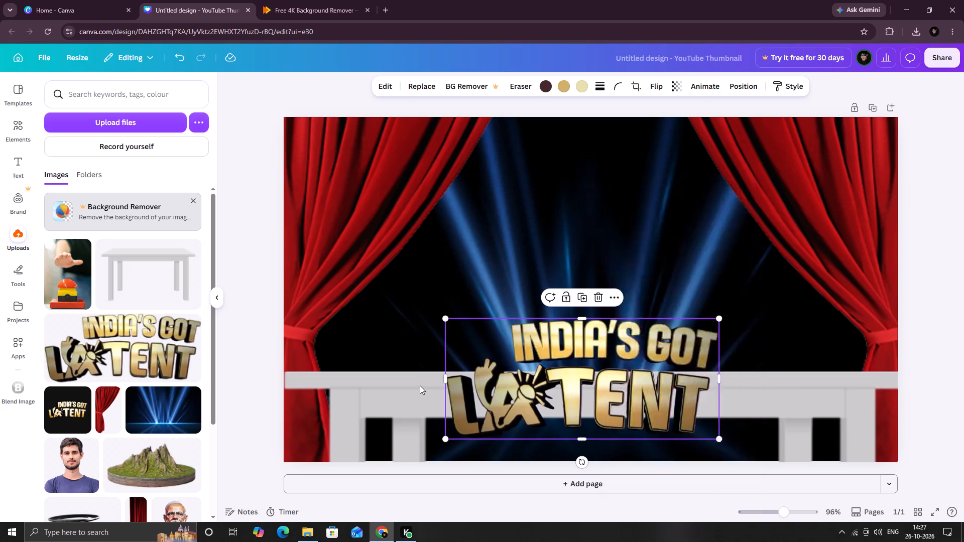
# Add the red buzzer image to the page and delete the extra copy, keeping only one.
pyautogui.doubleClick(75, 278)
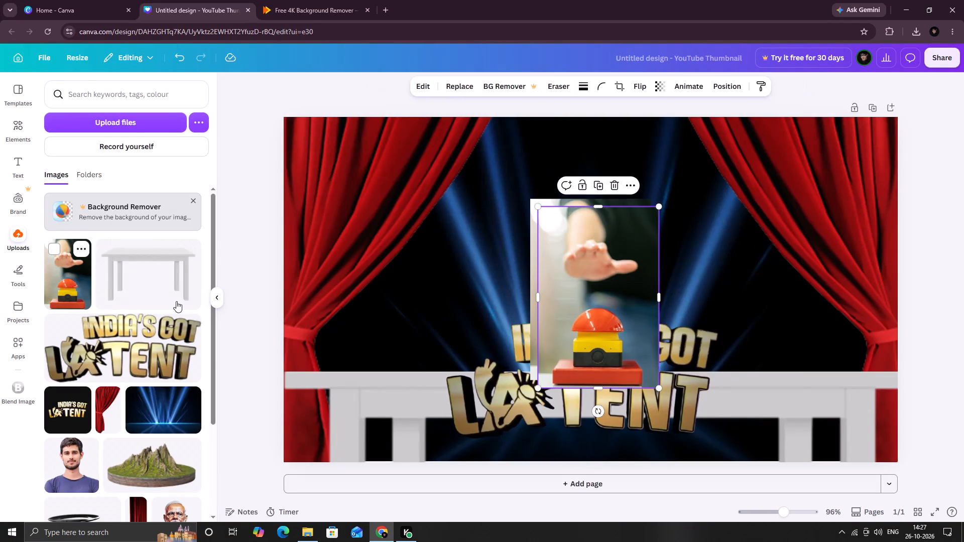
pyautogui.moveTo(593, 264); pyautogui.dragTo(690, 249)
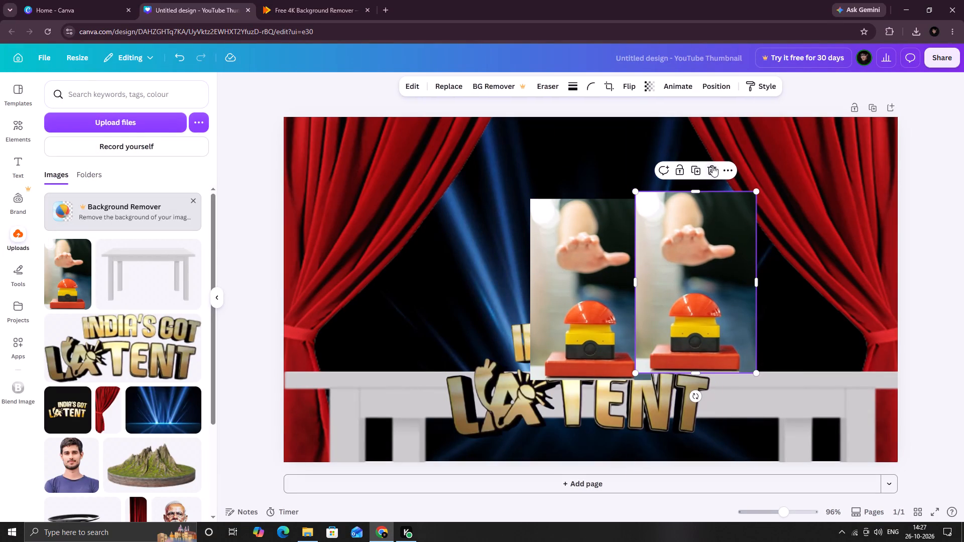
pyautogui.click(712, 166)
# Shrink the red buzzer image and crop away the hand and side areas, leaving only the buzzer.
pyautogui.click(585, 272)
pyautogui.rightClick(584, 303)
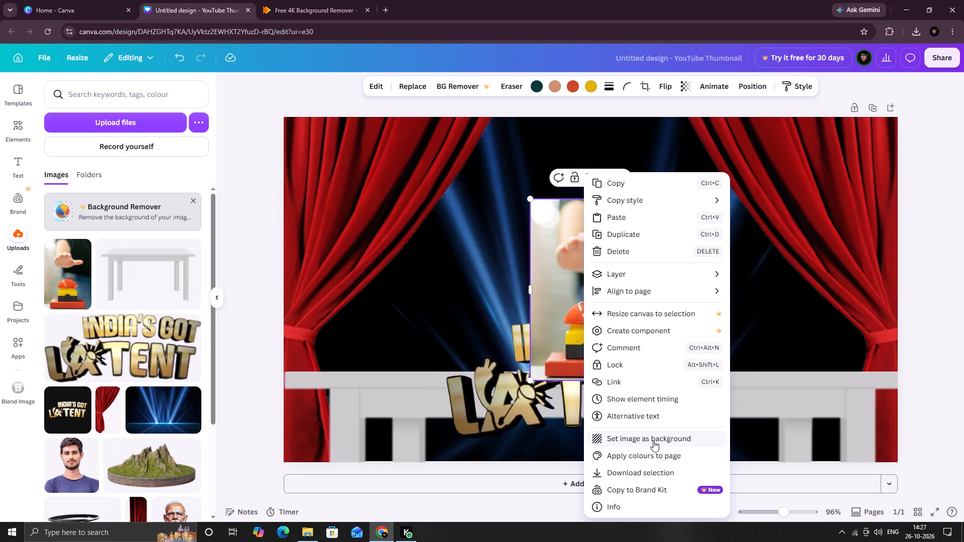
pyautogui.click(552, 238)
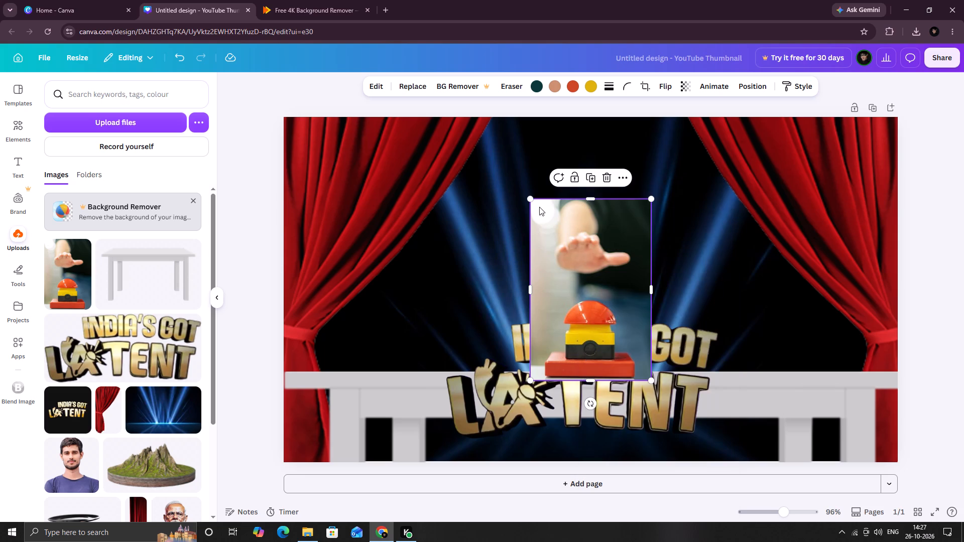
pyautogui.moveTo(529, 196); pyautogui.dragTo(564, 296)
pyautogui.moveTo(622, 286); pyautogui.dragTo(620, 339)
pyautogui.moveTo(585, 356); pyautogui.dragTo(600, 357)
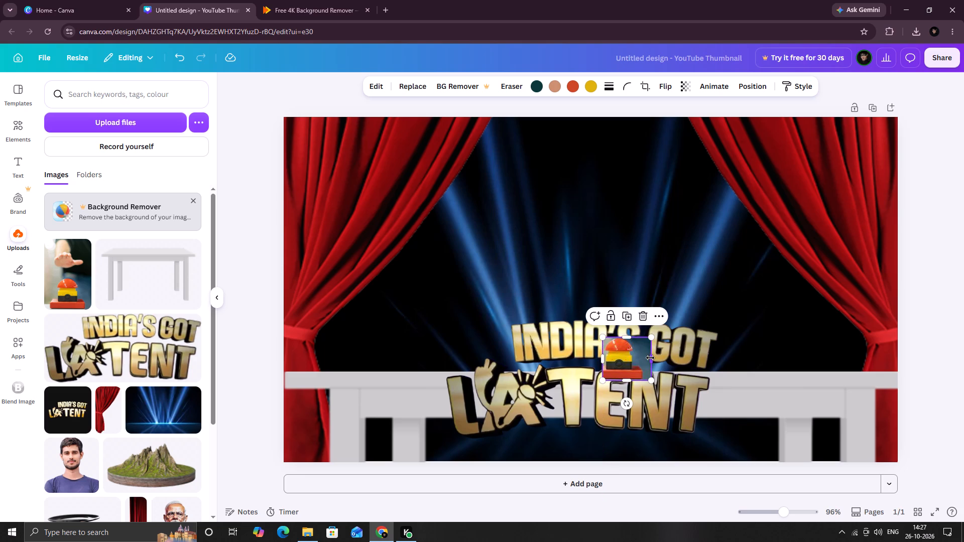
pyautogui.moveTo(650, 358); pyautogui.dragTo(633, 354)
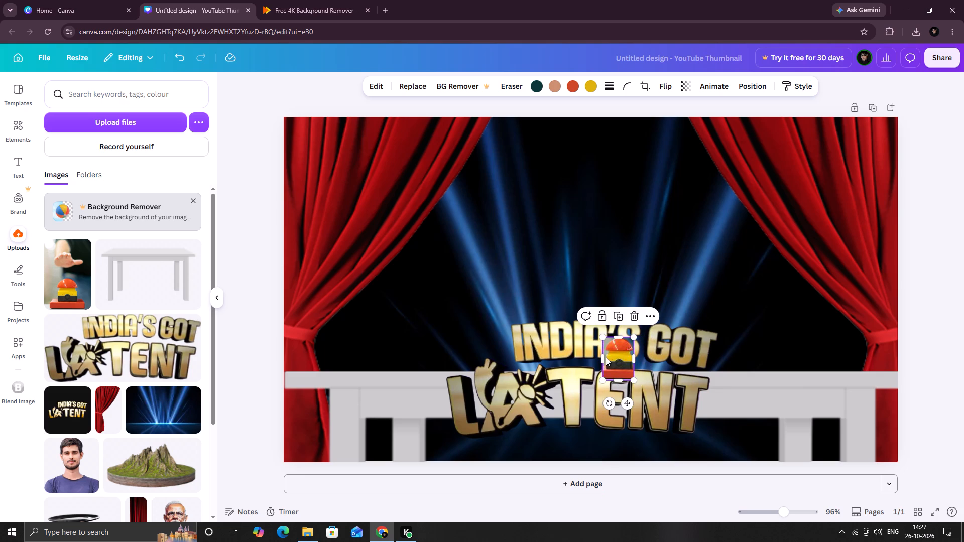
# Move the buzzer from the logo to the far left end of the table, beside the left curtain.
pyautogui.moveTo(619, 357); pyautogui.dragTo(359, 364)
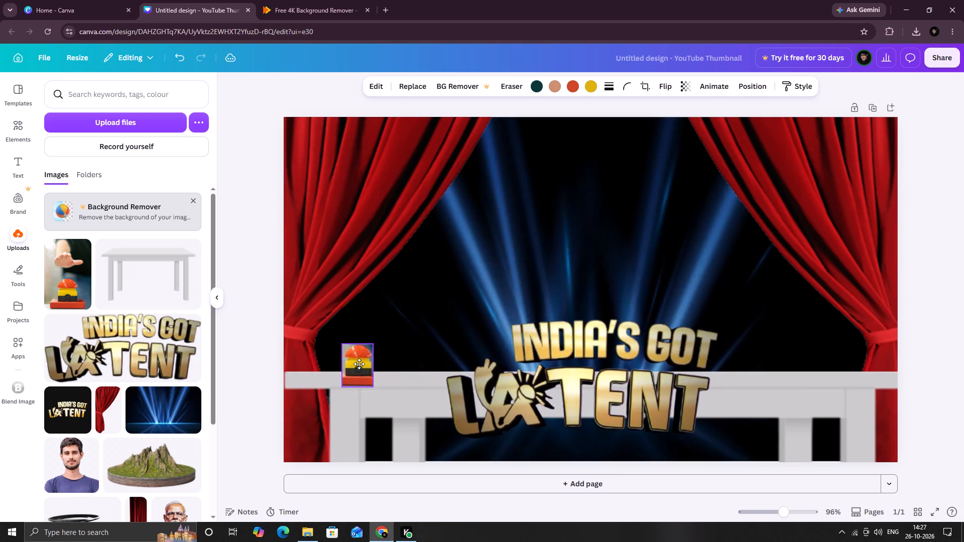
pyautogui.moveTo(359, 364); pyautogui.dragTo(366, 358)
pyautogui.click(428, 326)
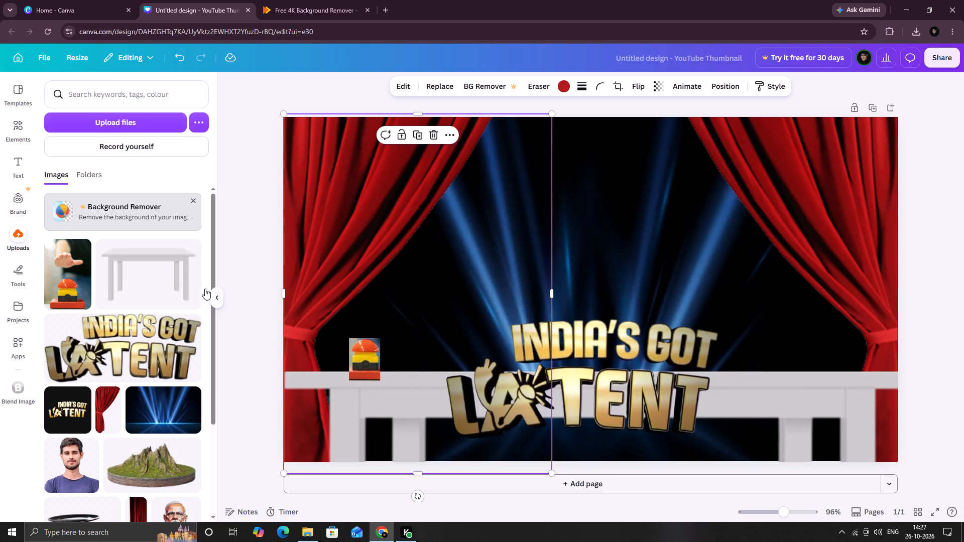
pyautogui.click(369, 351)
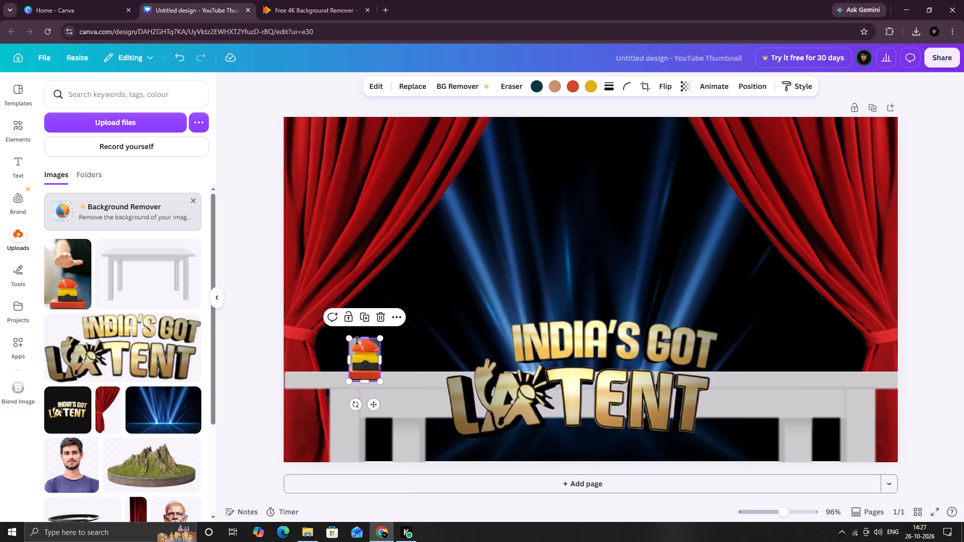
pyautogui.click(348, 339)
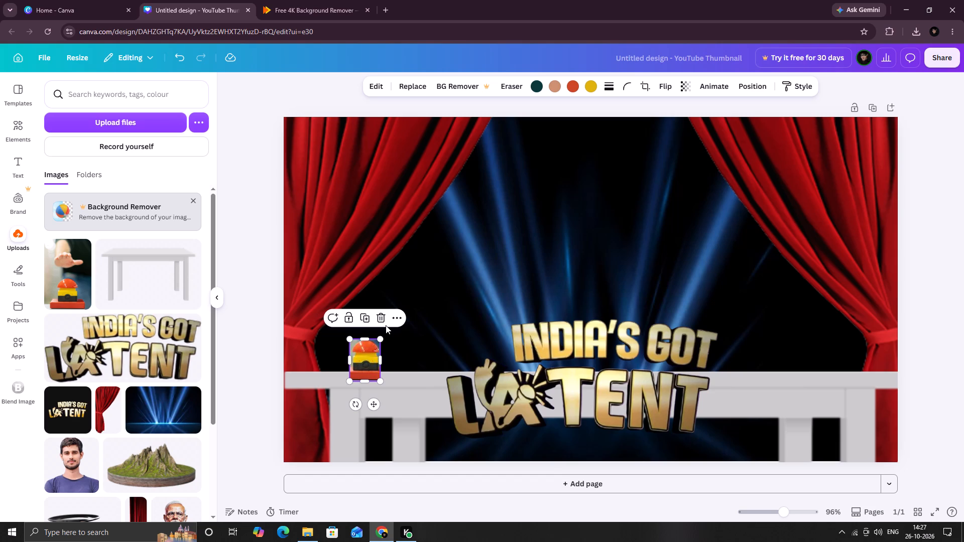
pyautogui.moveTo(369, 360); pyautogui.dragTo(340, 372)
# Layer the white table directly above the blue stage background, behind both curtains and the logo.
pyautogui.rightClick(384, 382)
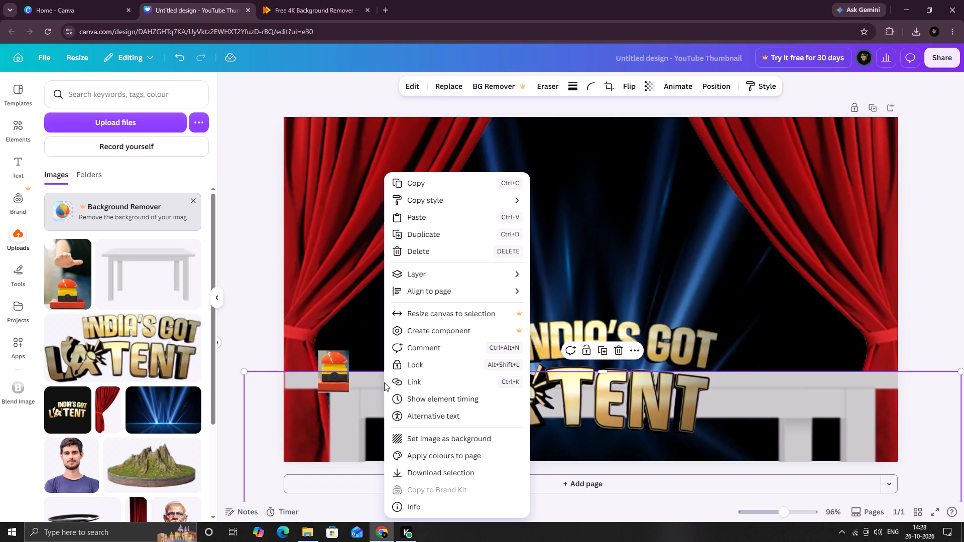
pyautogui.click(460, 268)
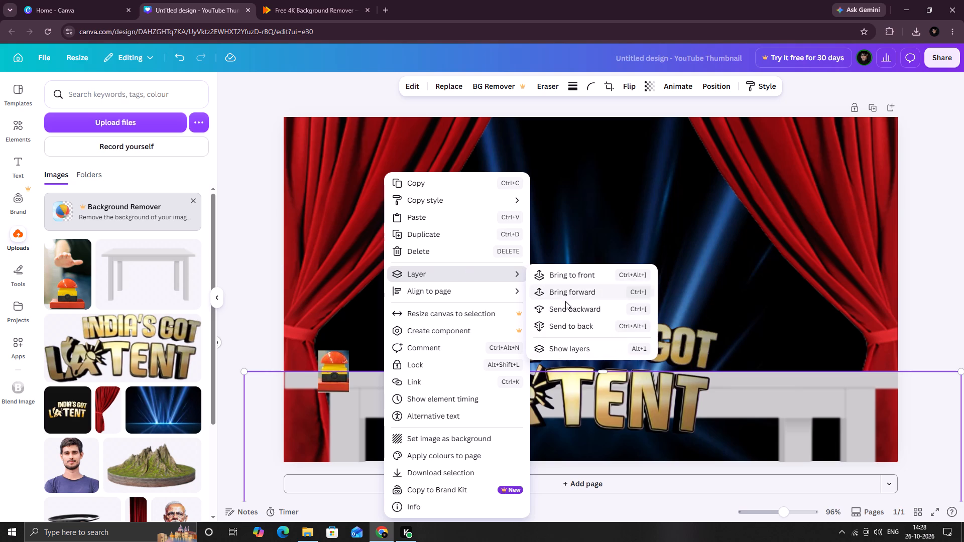
pyautogui.click(576, 324)
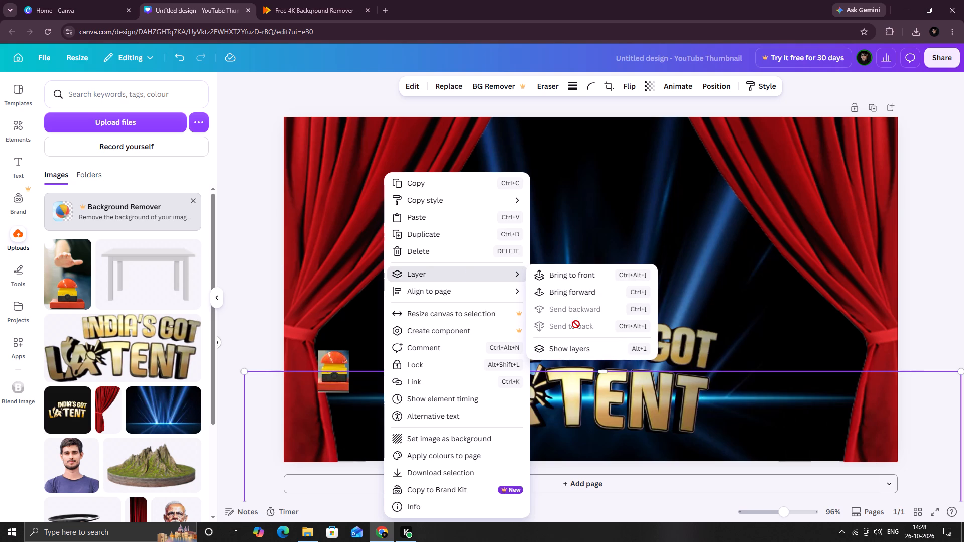
pyautogui.click(582, 290)
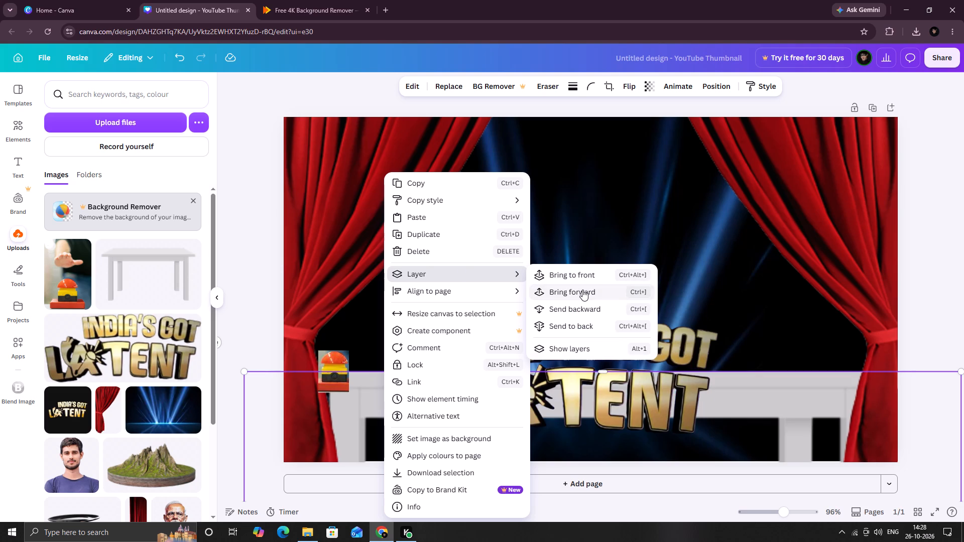
# Layer the buzzer behind the white table, directly above the stage background.
pyautogui.click(340, 357)
pyautogui.rightClick(335, 357)
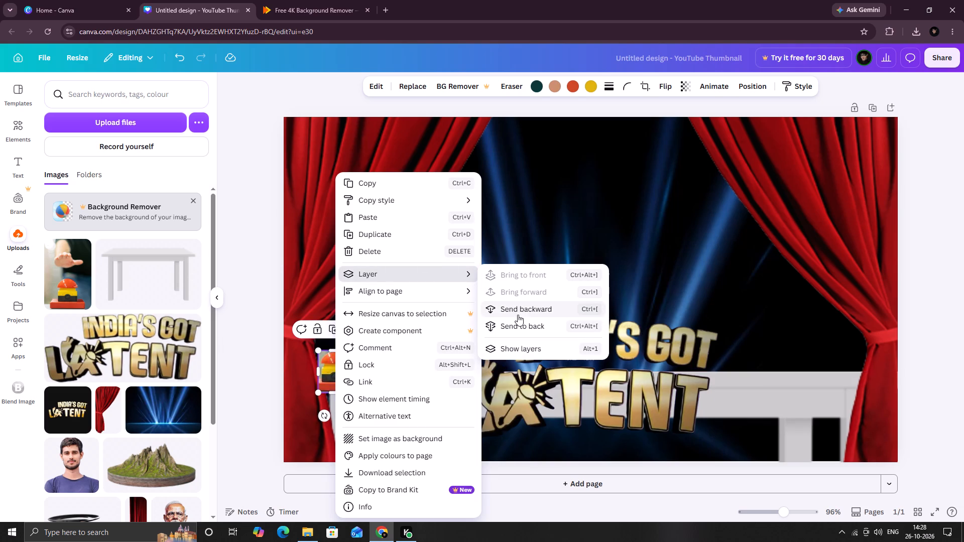
pyautogui.click(520, 323)
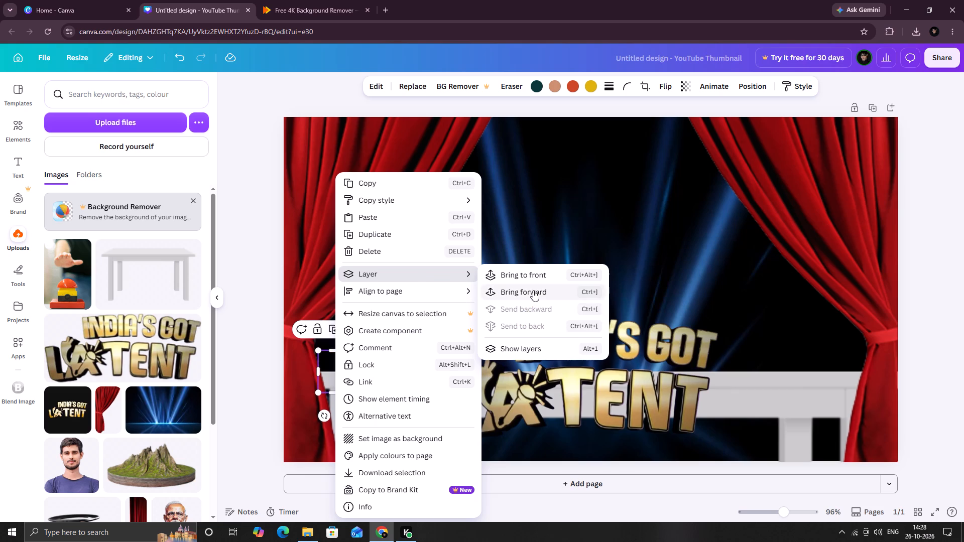
pyautogui.click(533, 290)
pyautogui.click(623, 227)
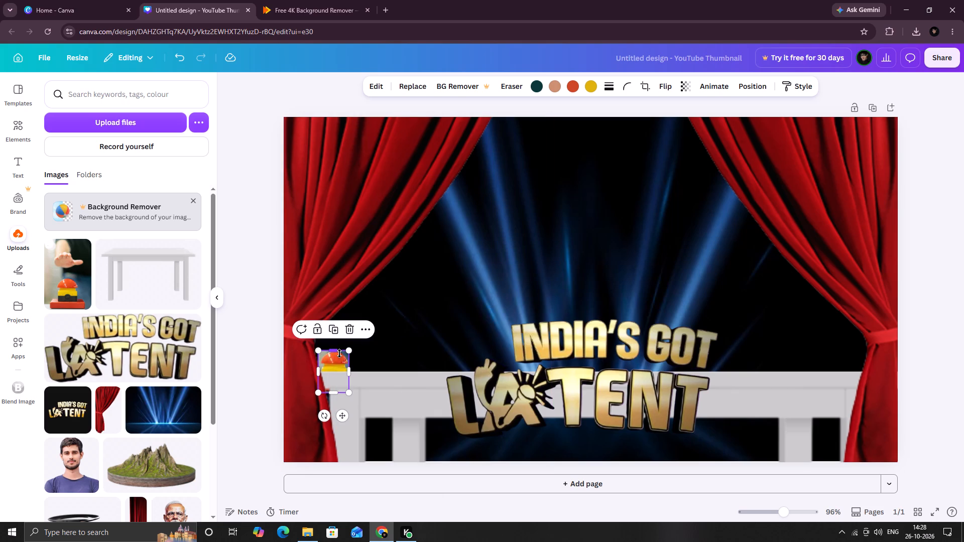
# Duplicate the buzzer three times, placing one copy on the table left of the logo and two spaced out right of it.
pyautogui.click(334, 332)
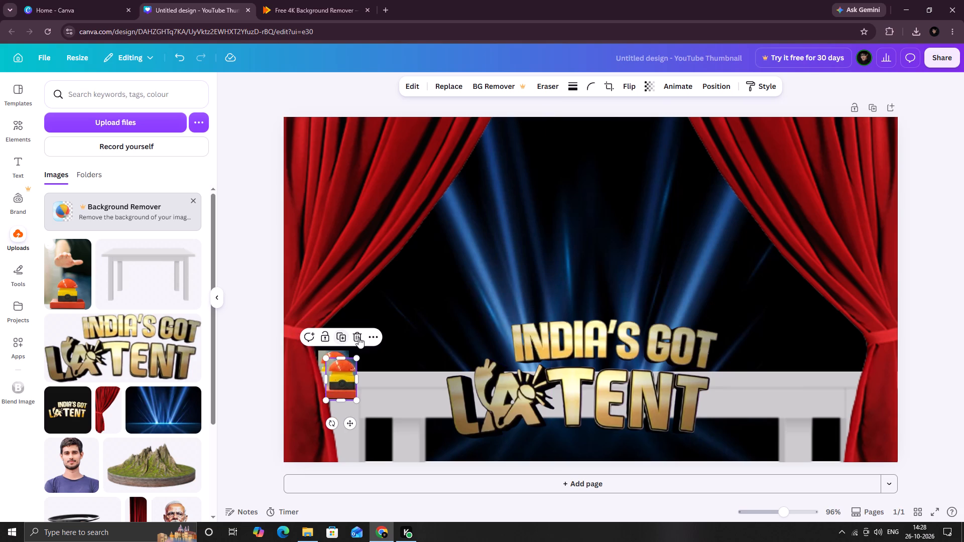
pyautogui.moveTo(346, 374); pyautogui.dragTo(418, 366)
pyautogui.click(417, 332)
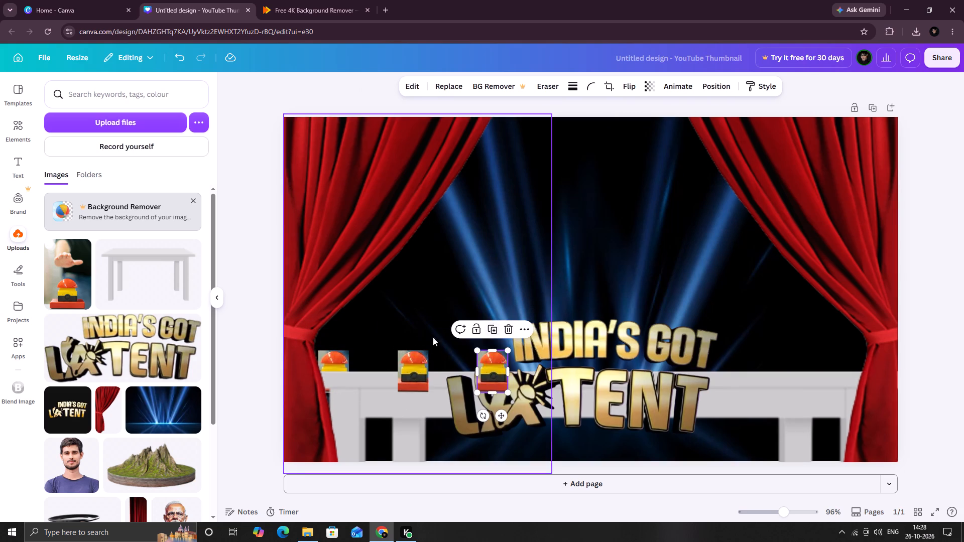
pyautogui.moveTo(496, 372); pyautogui.dragTo(740, 368)
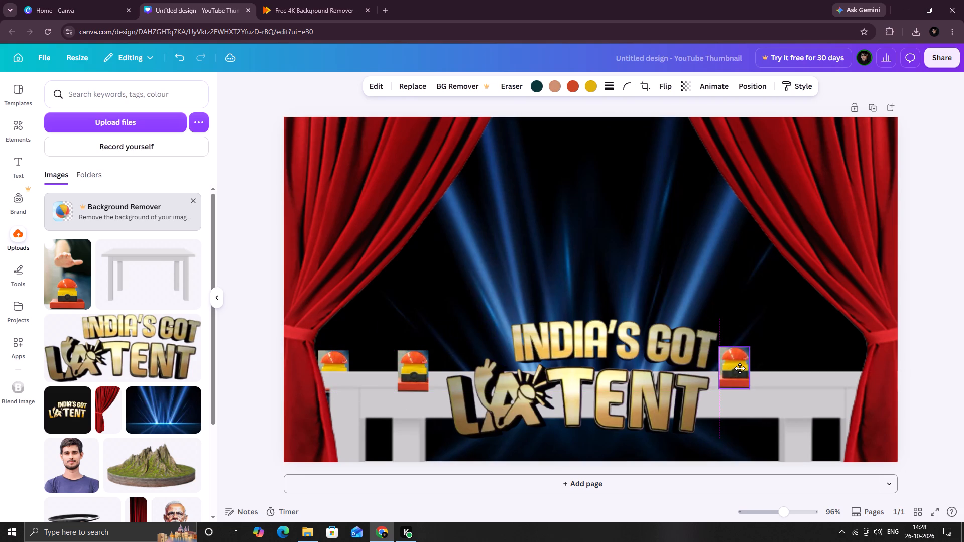
pyautogui.moveTo(740, 368); pyautogui.dragTo(741, 368)
pyautogui.click(739, 330)
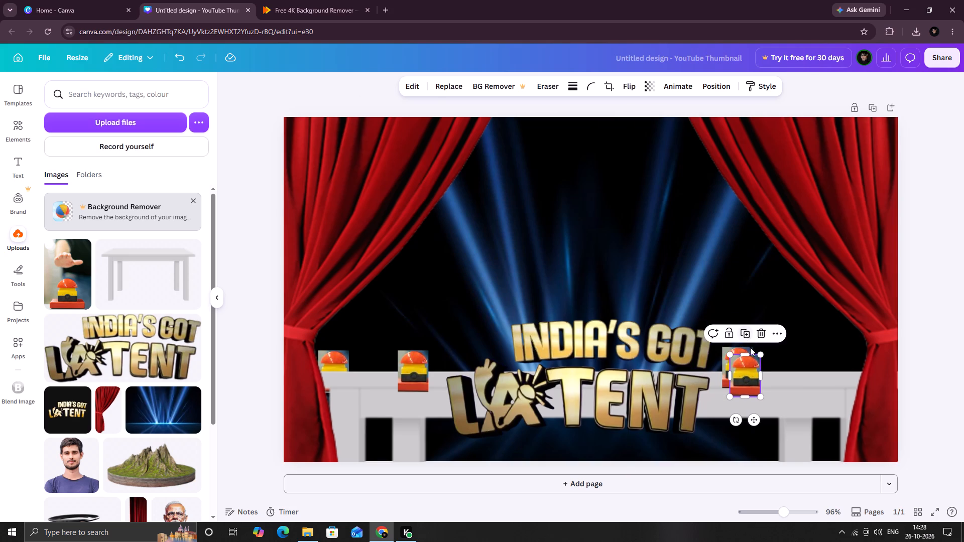
pyautogui.moveTo(747, 373); pyautogui.dragTo(821, 366)
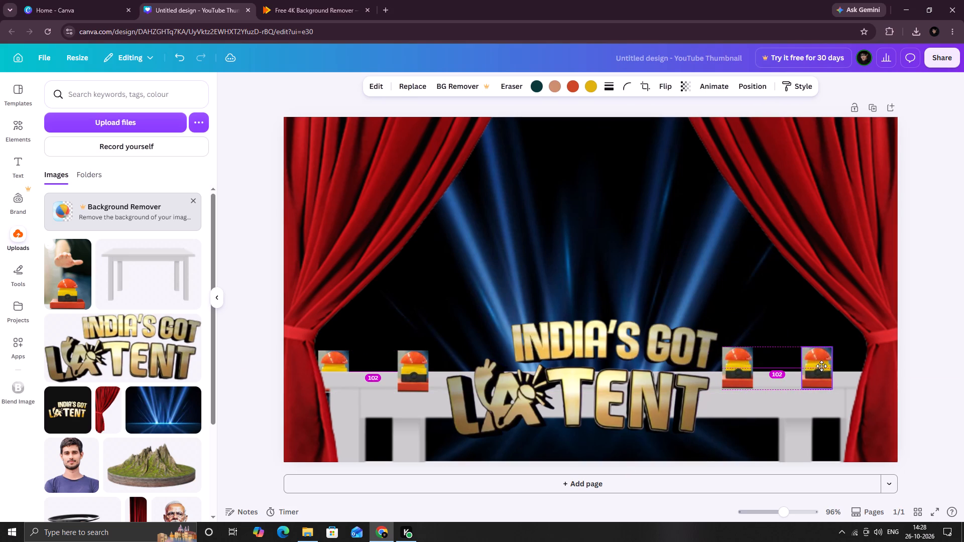
pyautogui.moveTo(821, 366); pyautogui.dragTo(821, 367)
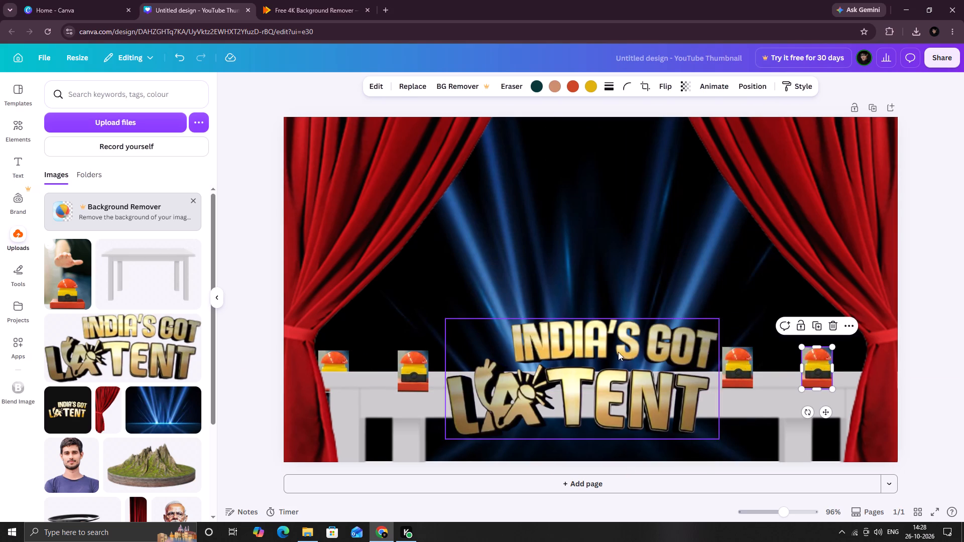
# Show the page's layer list with the buzzer just right of the logo selected.
pyautogui.rightClick(734, 362)
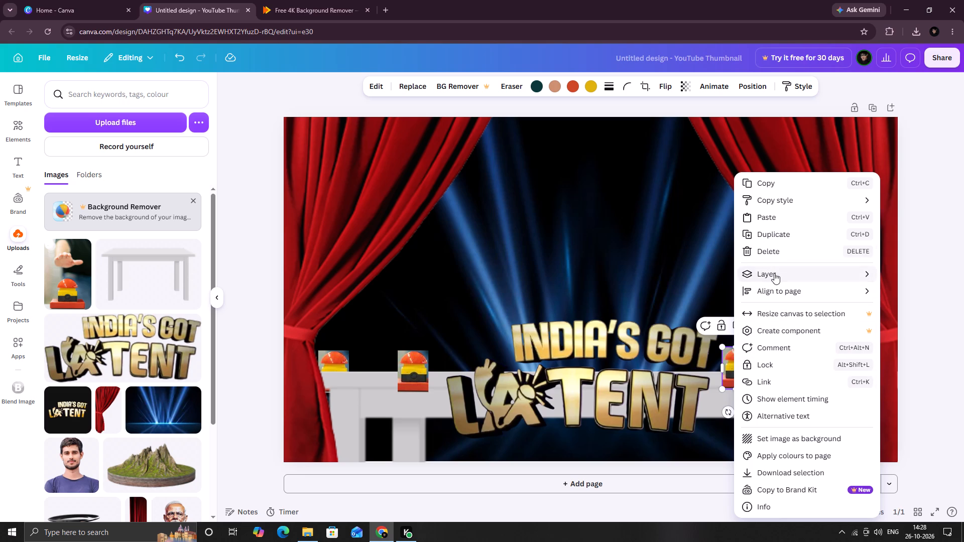
pyautogui.click(774, 273)
pyautogui.click(794, 269)
pyautogui.click(676, 348)
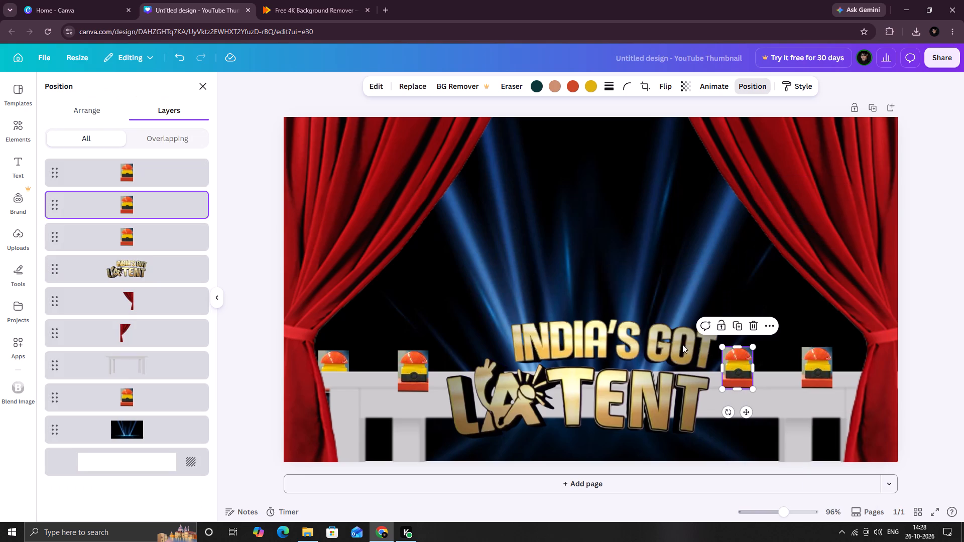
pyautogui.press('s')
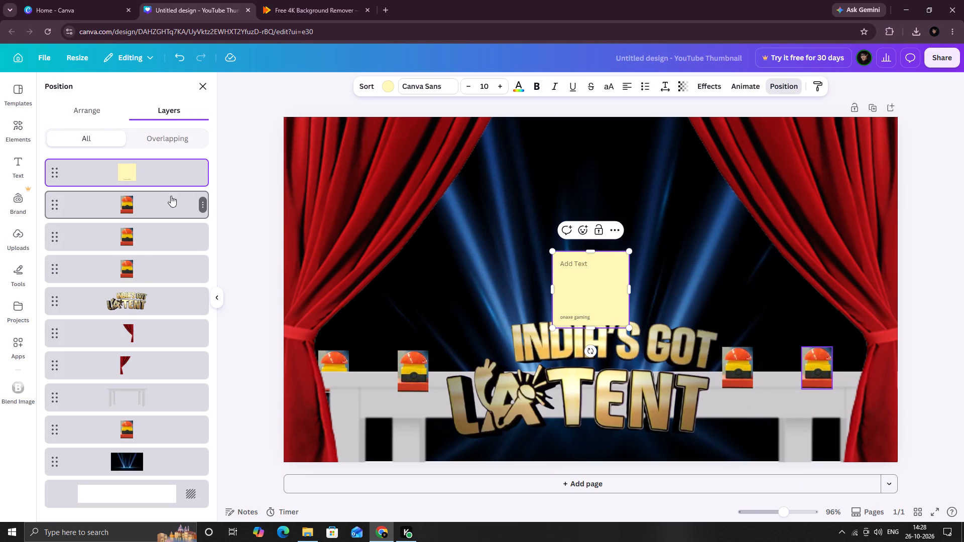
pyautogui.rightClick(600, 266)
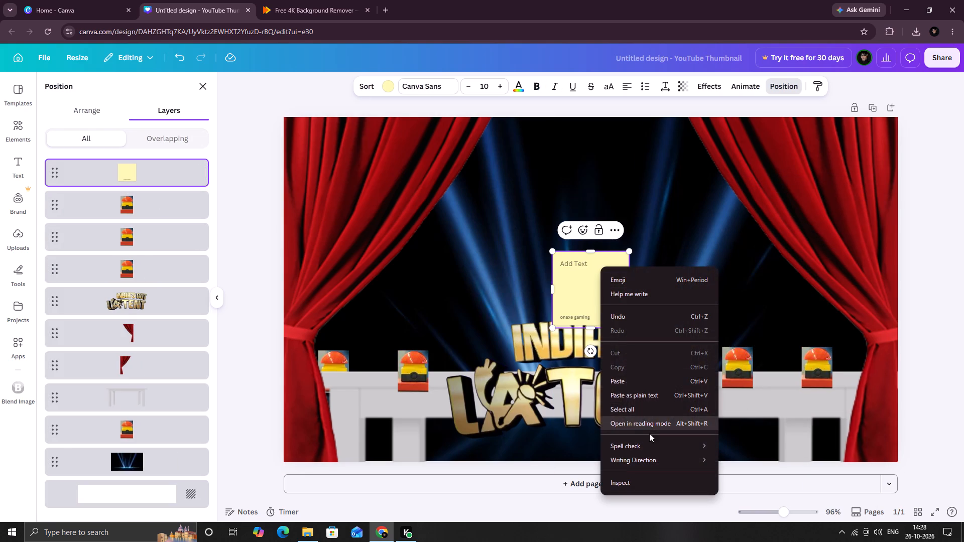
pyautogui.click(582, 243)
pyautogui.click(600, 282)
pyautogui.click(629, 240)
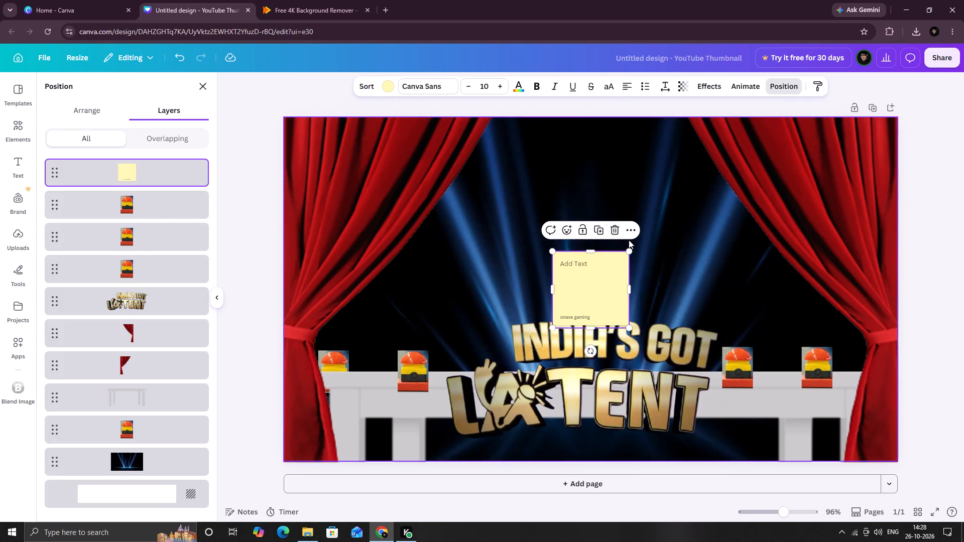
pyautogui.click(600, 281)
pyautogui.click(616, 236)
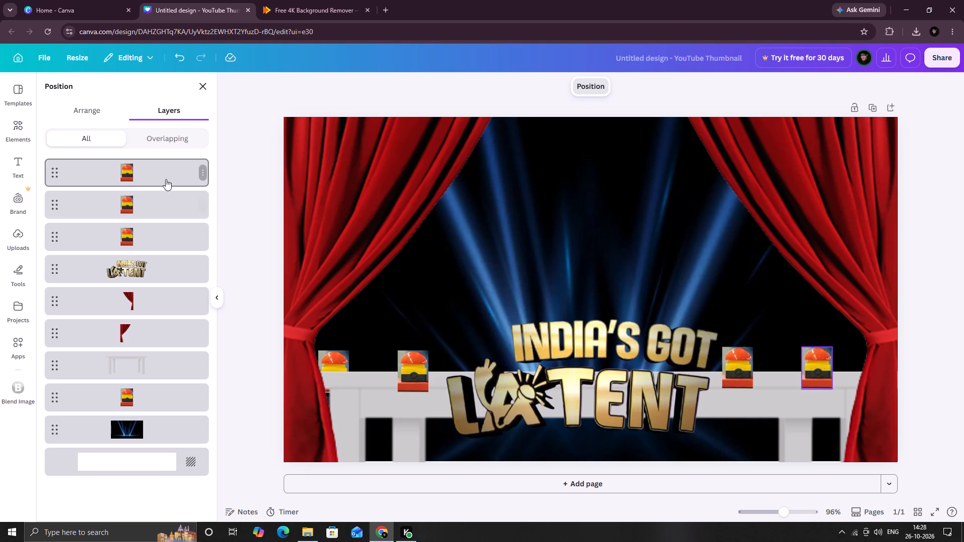
# Reorder the layers so the three buzzer copies sit behind the white table and above the stage background.
pyautogui.keyDown('ctrl'); pyautogui.moveTo(166, 176); pyautogui.dragTo(160, 199); pyautogui.keyUp('ctrl')
pyautogui.keyDown('ctrl'); pyautogui.moveTo(160, 179); pyautogui.dragTo(160, 217); pyautogui.keyUp('ctrl')
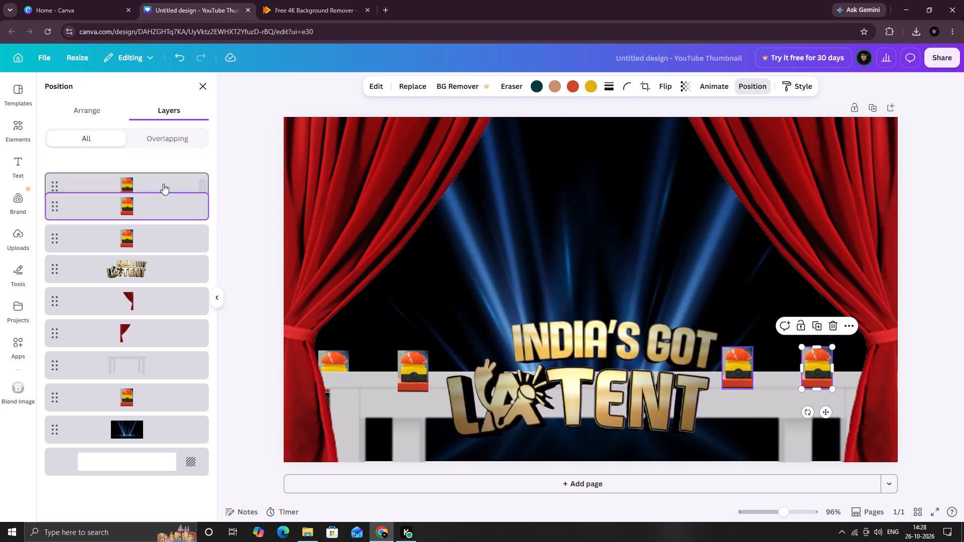
pyautogui.keyDown('ctrl'); pyautogui.click(164, 173); pyautogui.keyUp('ctrl')
pyautogui.keyDown('ctrl'); pyautogui.click(148, 198); pyautogui.keyUp('ctrl')
pyautogui.keyDown('ctrl'); pyautogui.click(143, 228); pyautogui.keyUp('ctrl')
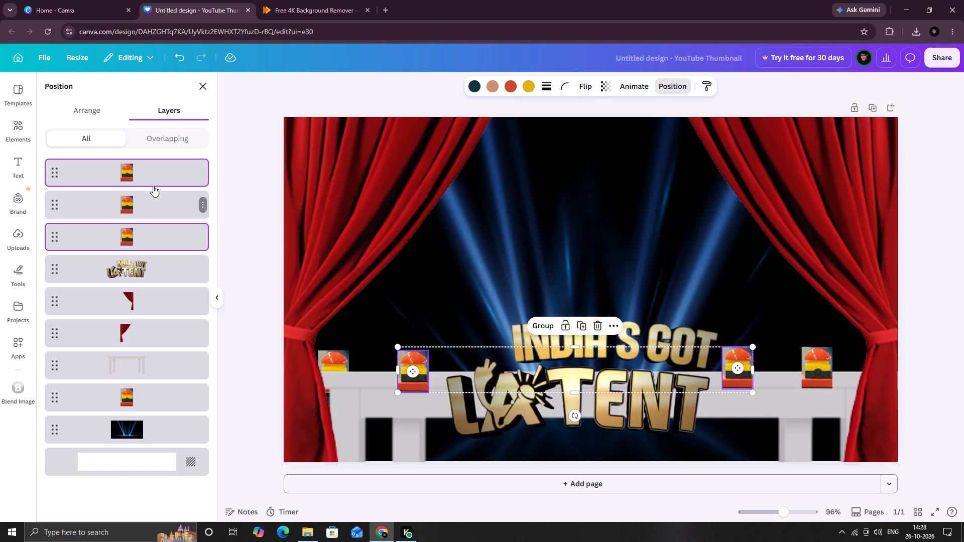
pyautogui.keyDown('ctrl'); pyautogui.click(157, 176); pyautogui.keyUp('ctrl')
pyautogui.keyDown('ctrl'); pyautogui.moveTo(157, 176); pyautogui.dragTo(154, 315); pyautogui.keyUp('ctrl')
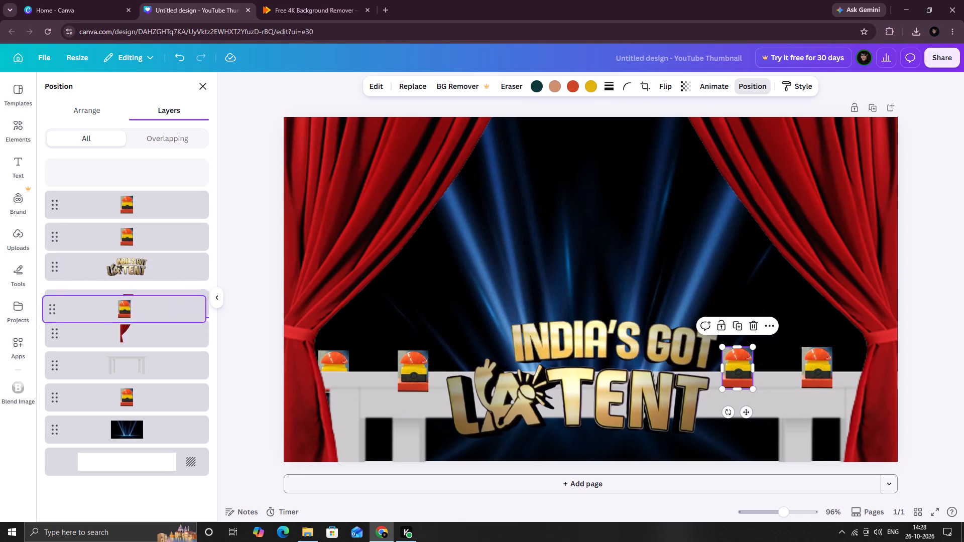
pyautogui.keyDown('ctrl'); pyautogui.moveTo(154, 315); pyautogui.dragTo(154, 395); pyautogui.keyUp('ctrl')
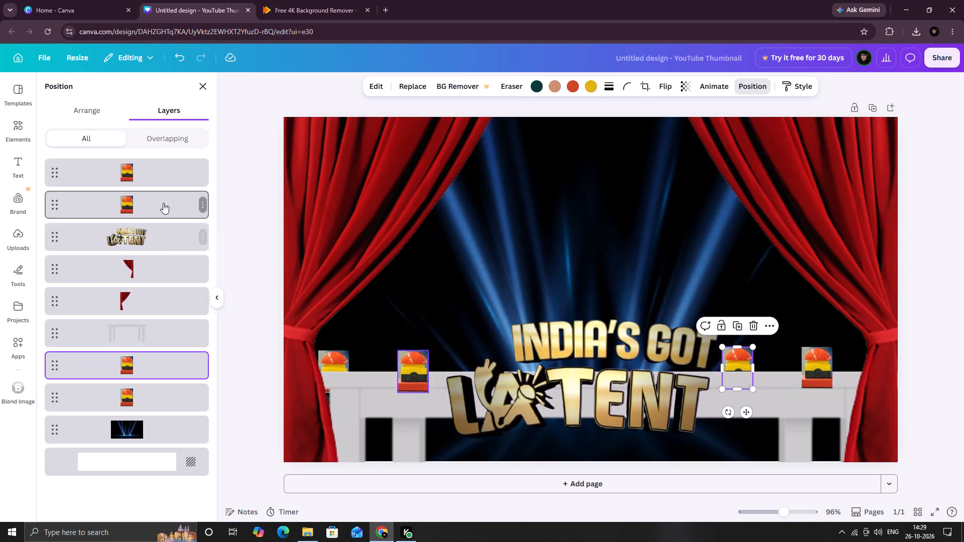
pyautogui.keyDown('ctrl'); pyautogui.moveTo(163, 203); pyautogui.dragTo(148, 363); pyautogui.keyUp('ctrl')
pyautogui.keyDown('ctrl'); pyautogui.moveTo(164, 177); pyautogui.dragTo(161, 308); pyautogui.keyUp('ctrl')
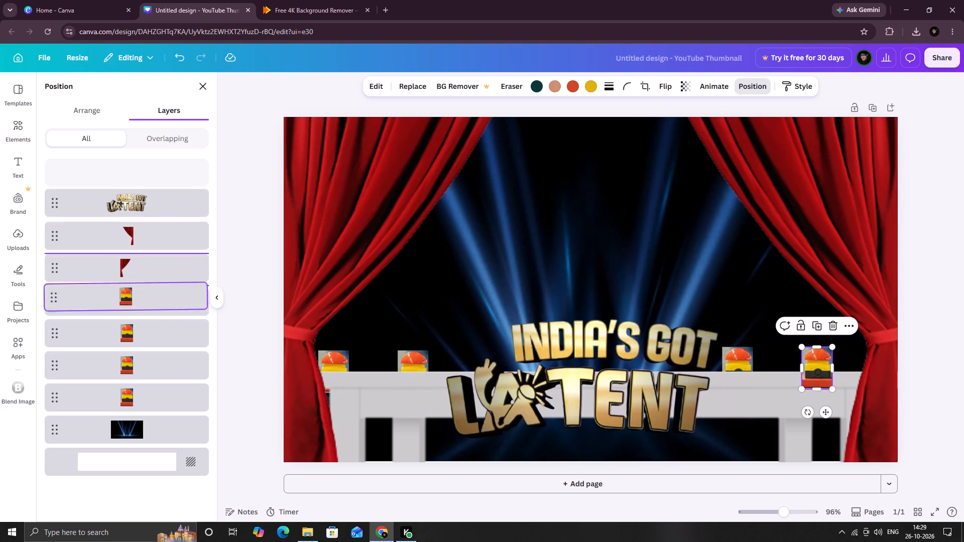
pyautogui.keyDown('ctrl'); pyautogui.moveTo(161, 308); pyautogui.dragTo(153, 347); pyautogui.keyUp('ctrl')
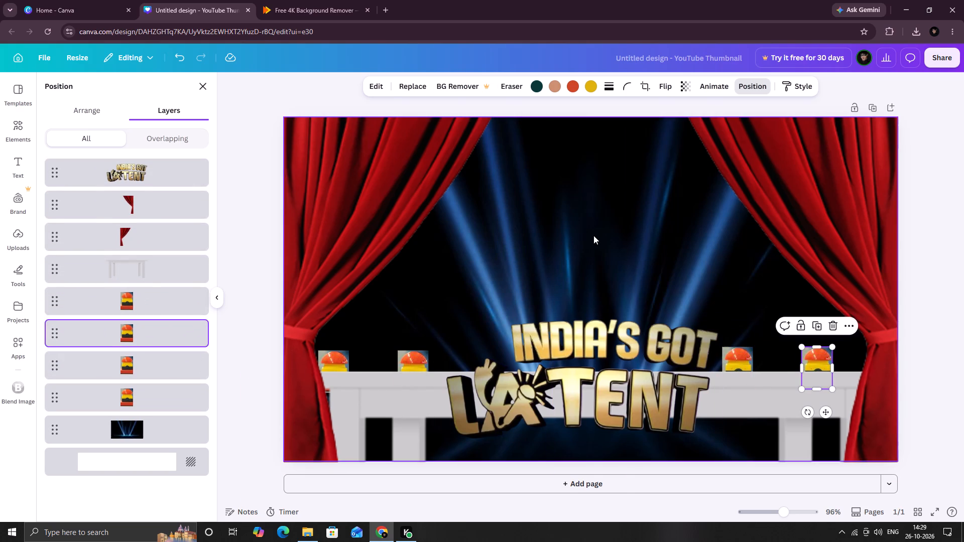
pyautogui.click(593, 235)
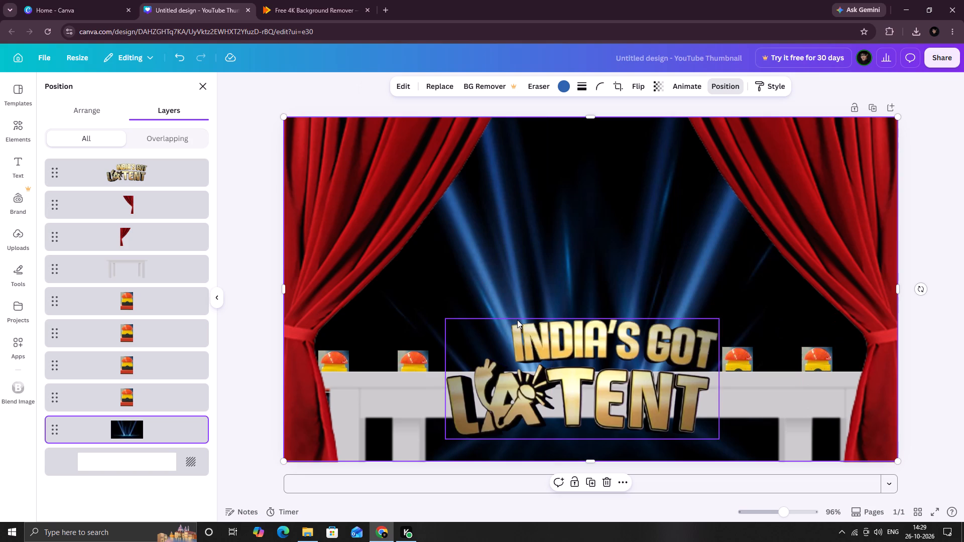
pyautogui.click(611, 250)
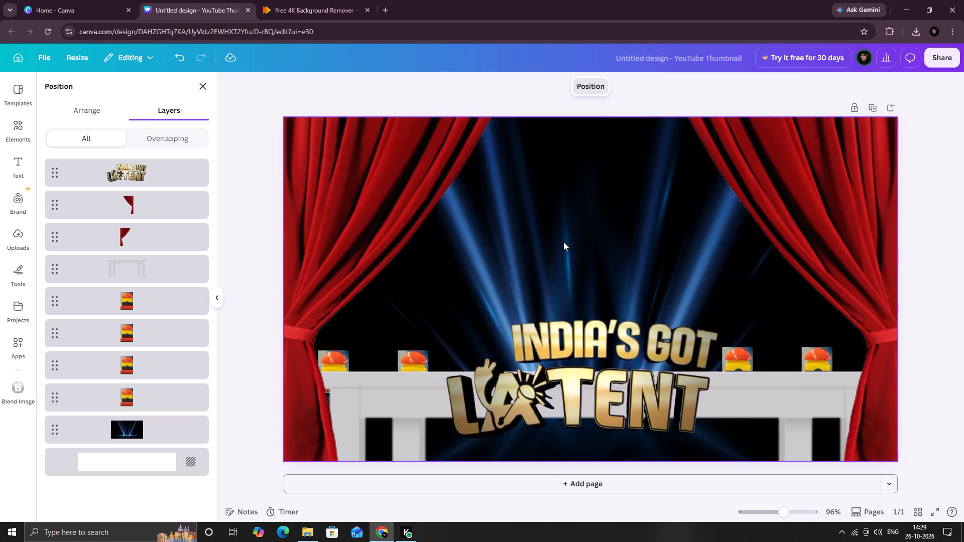
# Upload the Rahul Dua, Balraj Singh Ghai, and Samay & Rahul Subramanian photos from the Show Panelists assets folder.
pyautogui.click(35, 116)
pyautogui.click(4, 184)
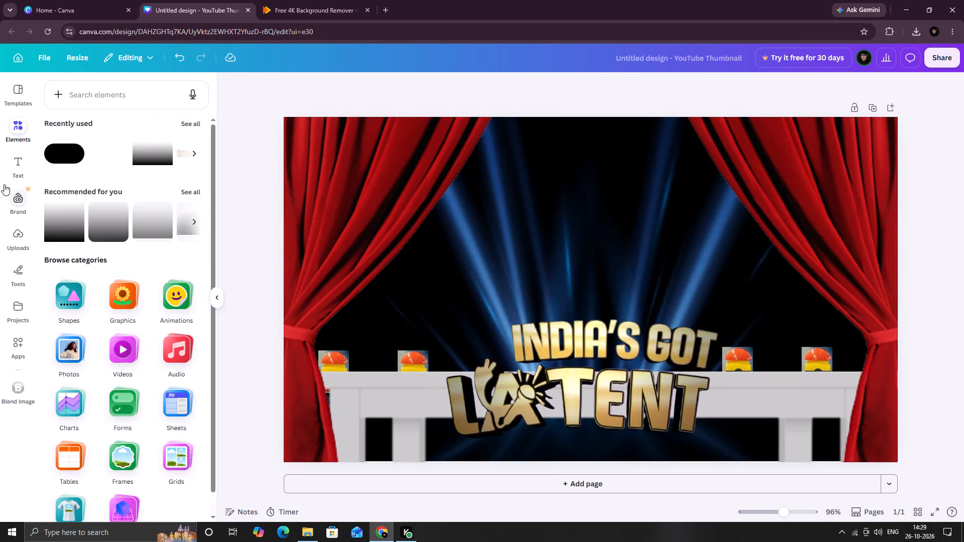
pyautogui.click(16, 230)
pyautogui.click(134, 118)
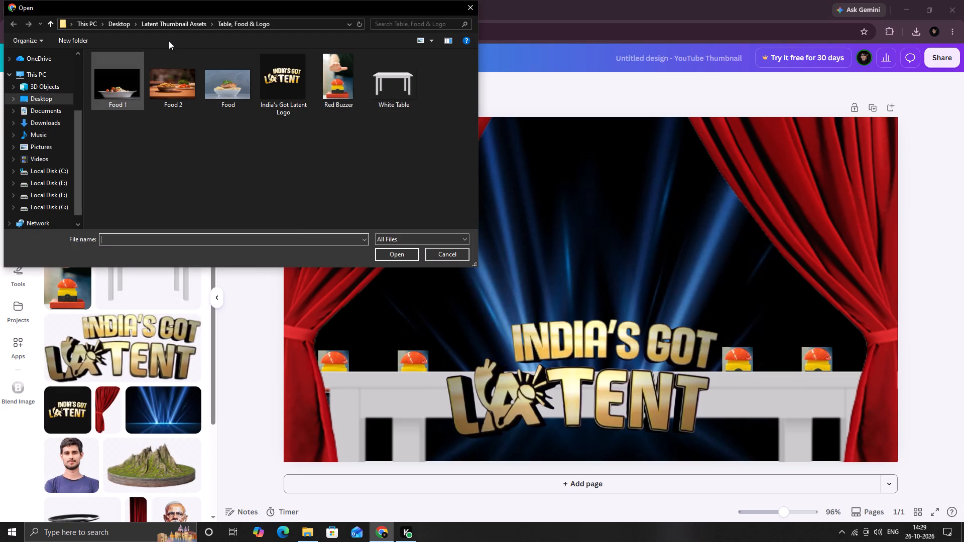
pyautogui.click(166, 25)
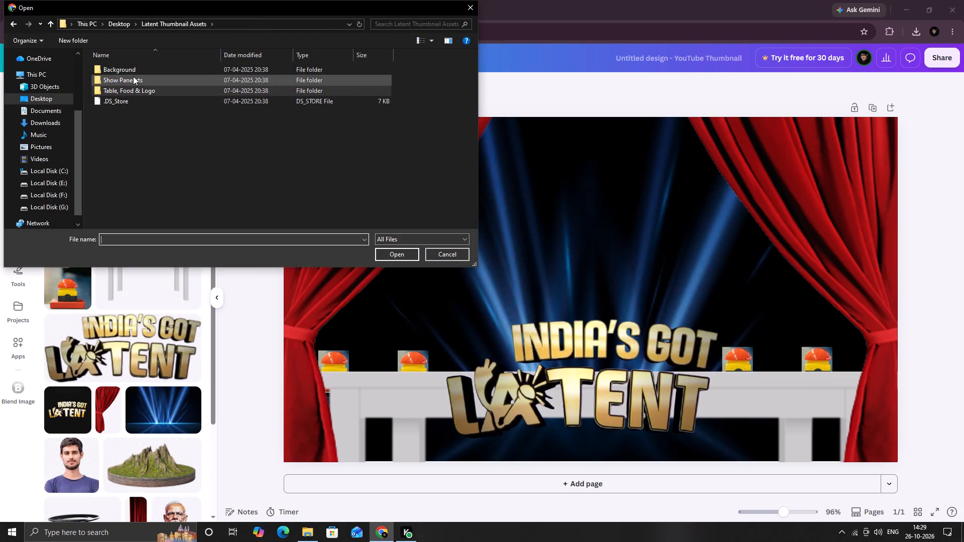
pyautogui.doubleClick(133, 76)
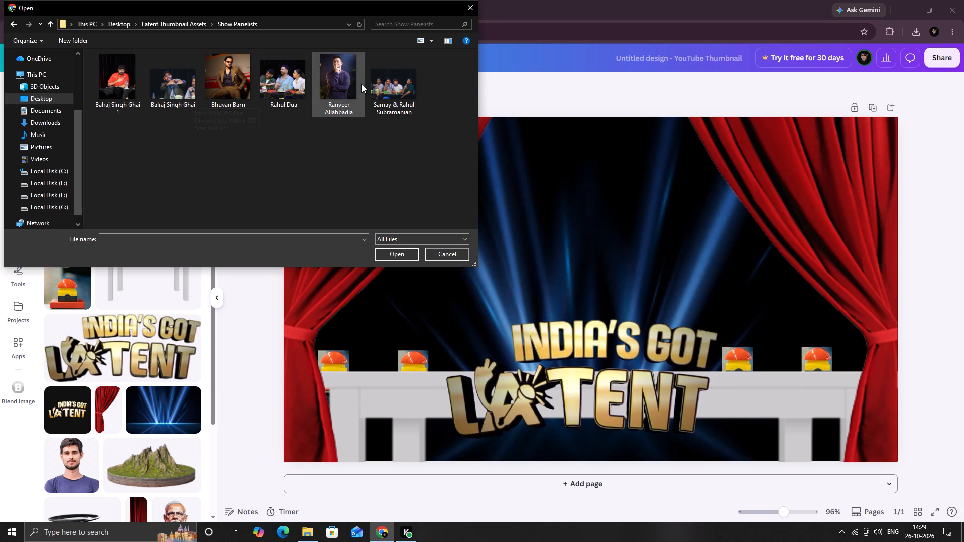
pyautogui.doubleClick(297, 88)
pyautogui.click(140, 123)
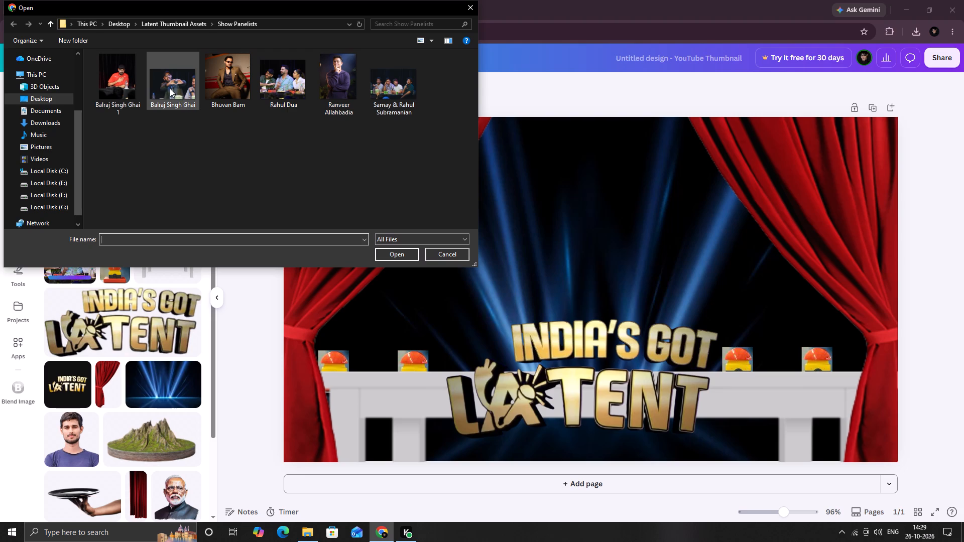
pyautogui.doubleClick(170, 88)
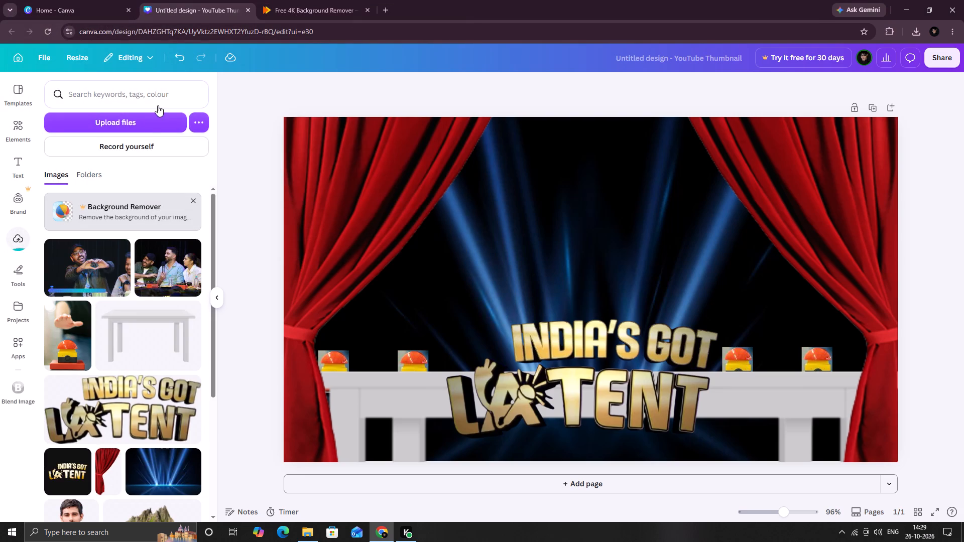
pyautogui.click(145, 123)
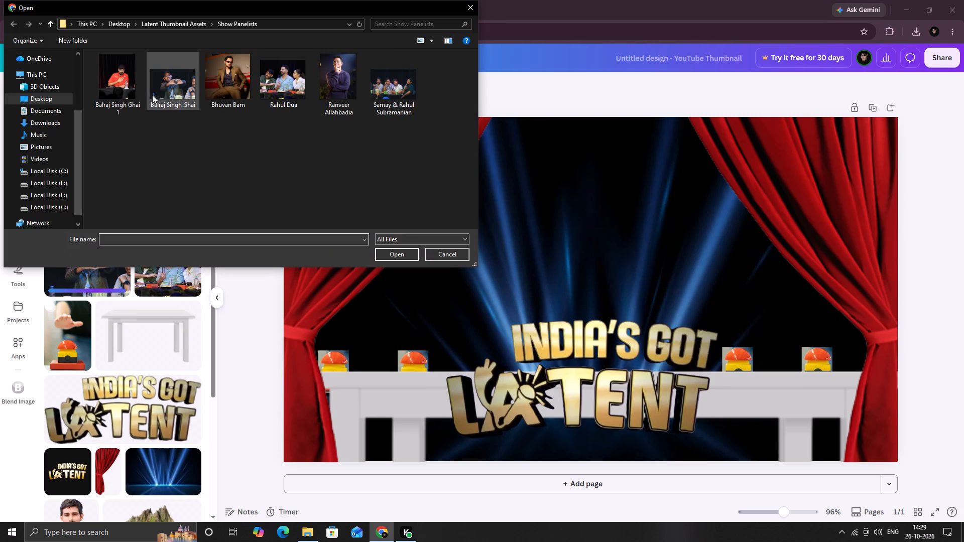
pyautogui.doubleClick(383, 89)
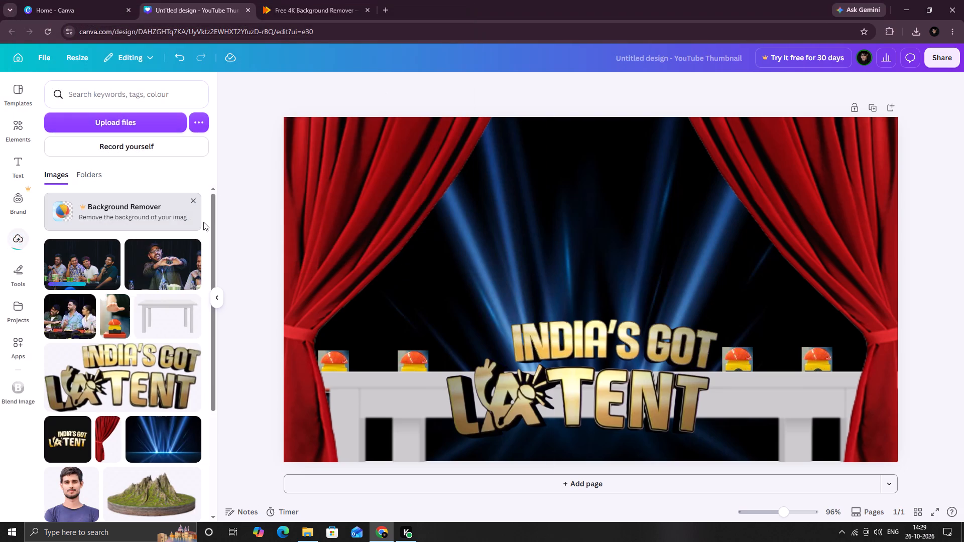
pyautogui.click(148, 263)
pyautogui.moveTo(560, 263); pyautogui.dragTo(552, 263)
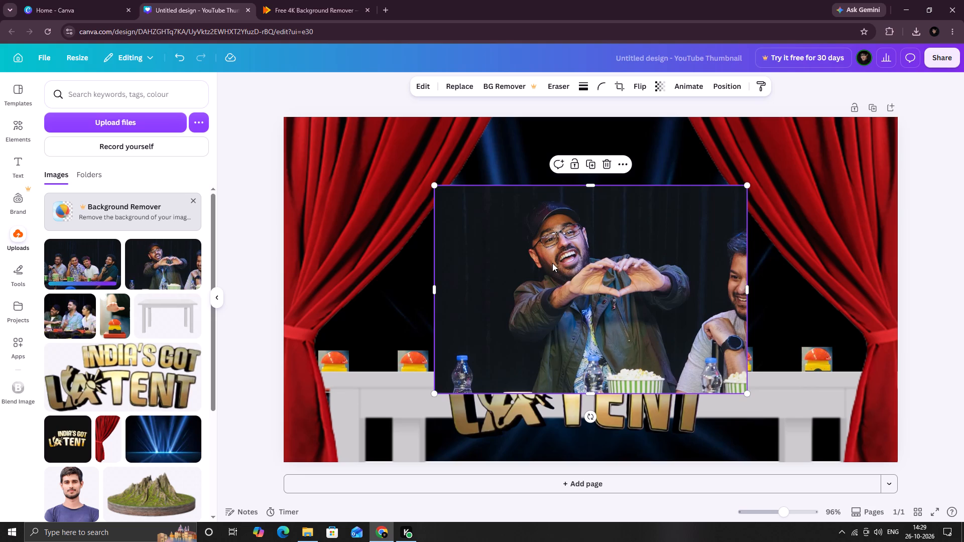
pyautogui.moveTo(552, 263); pyautogui.dragTo(460, 266)
pyautogui.moveTo(331, 188); pyautogui.dragTo(378, 205)
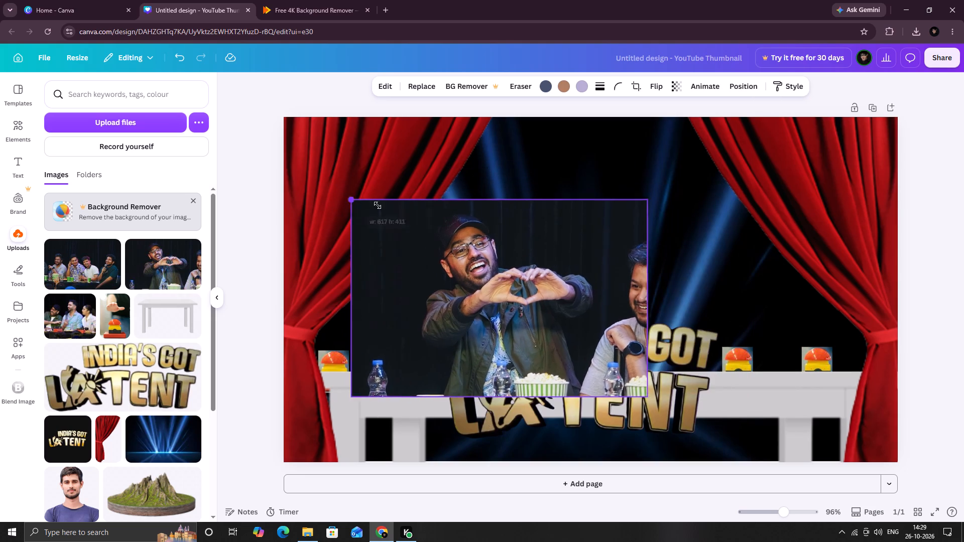
pyautogui.moveTo(378, 205); pyautogui.dragTo(476, 256)
pyautogui.moveTo(550, 331); pyautogui.dragTo(464, 261)
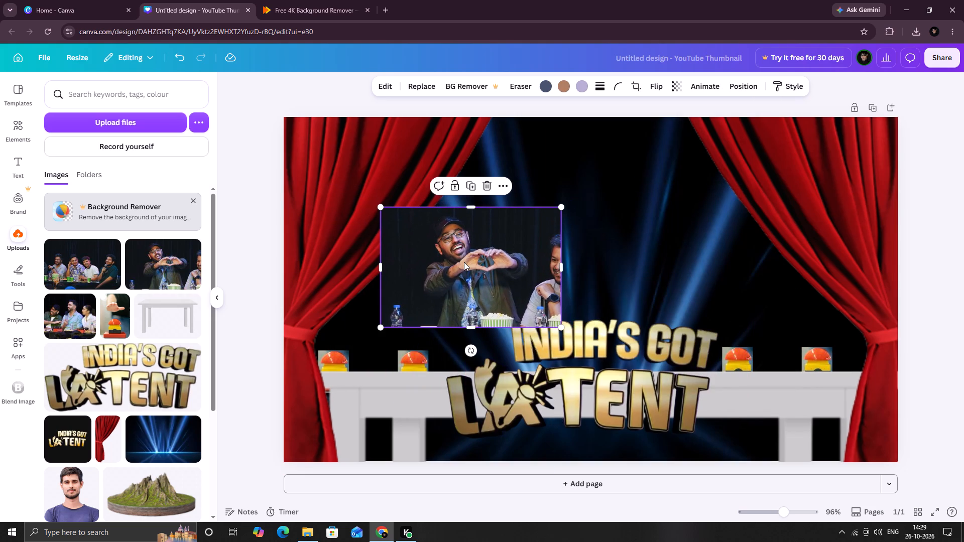
pyautogui.moveTo(464, 262); pyautogui.dragTo(392, 280)
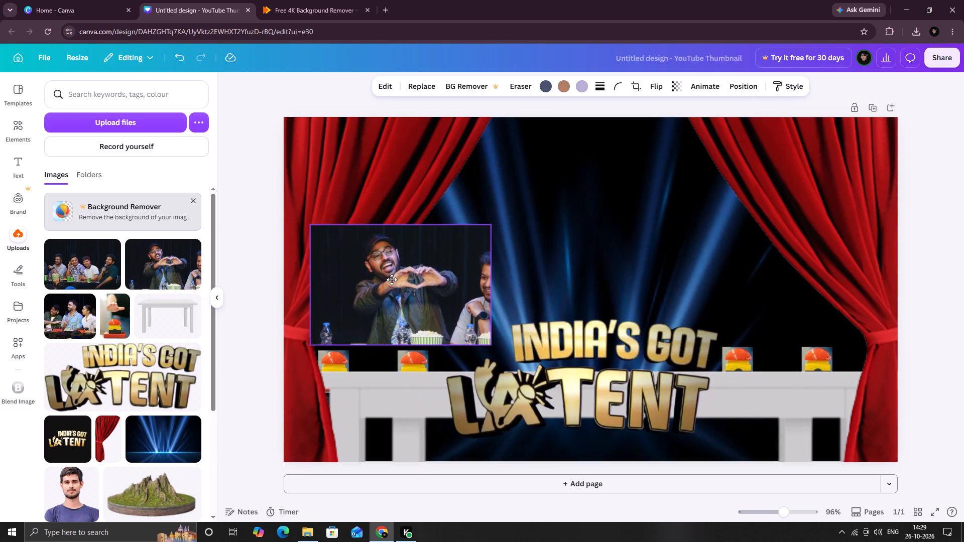
pyautogui.moveTo(392, 280); pyautogui.dragTo(388, 281)
pyautogui.moveTo(388, 281); pyautogui.dragTo(390, 276)
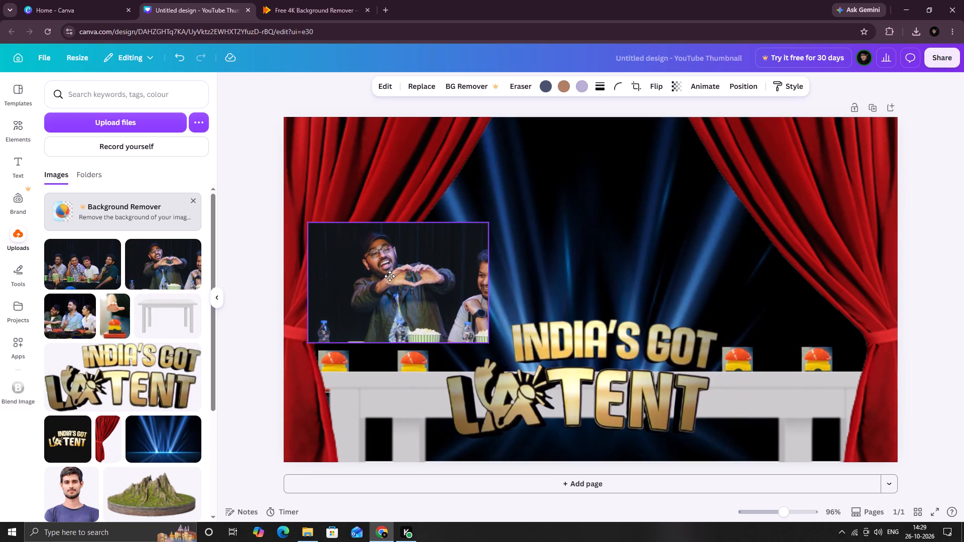
pyautogui.moveTo(390, 276); pyautogui.dragTo(391, 276)
# Crop the photo tightly around the man making the heart gesture, shrink it slightly, and place it above the leftmost buzzer.
pyautogui.moveTo(492, 283); pyautogui.dragTo(466, 282)
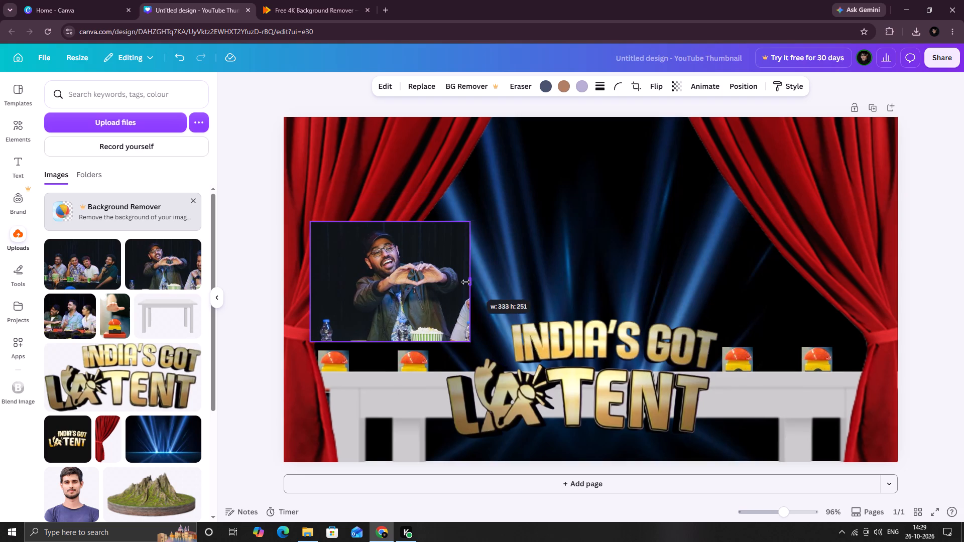
pyautogui.moveTo(466, 282); pyautogui.dragTo(457, 284)
pyautogui.moveTo(311, 279); pyautogui.dragTo(351, 281)
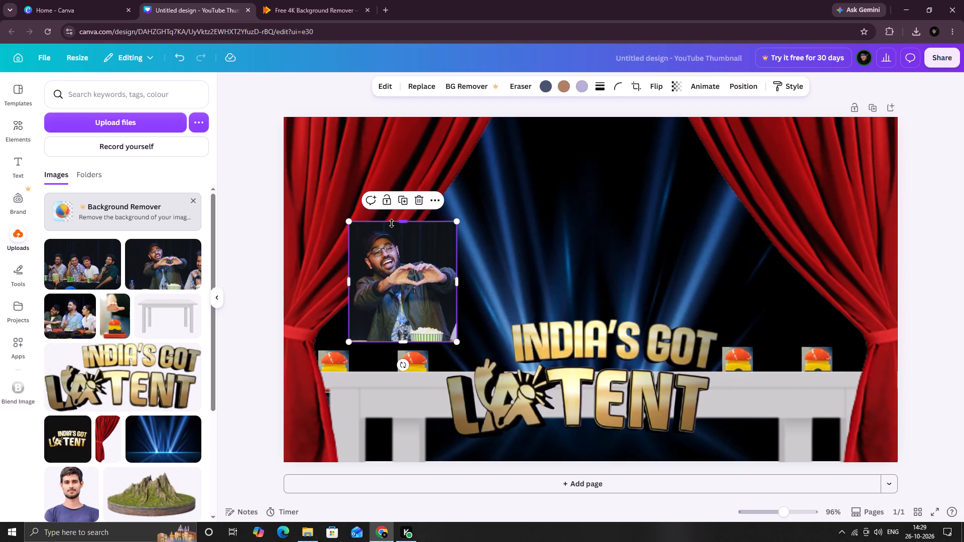
pyautogui.moveTo(402, 225); pyautogui.dragTo(404, 237)
pyautogui.press('d')
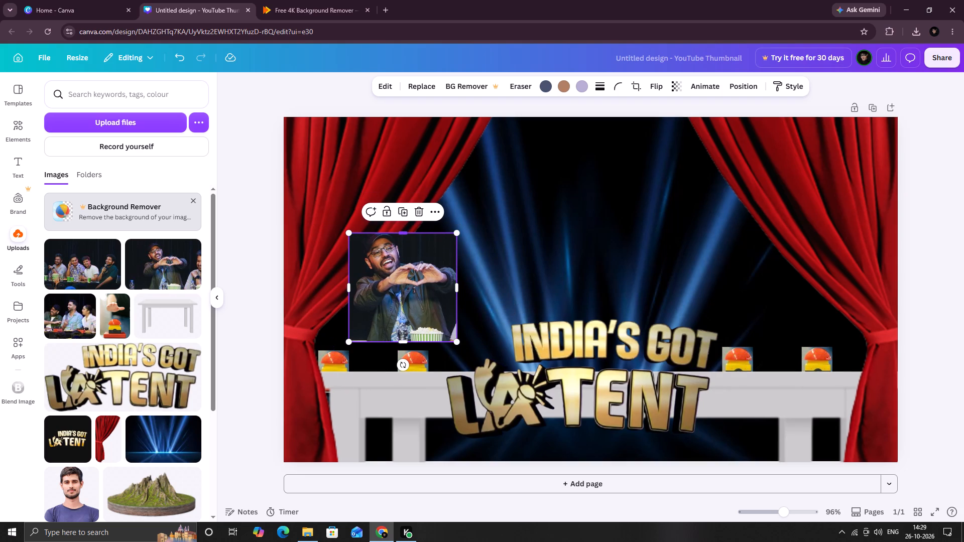
pyautogui.keyDown('ctrl'); pyautogui.moveTo(402, 231); pyautogui.dragTo(407, 228); pyautogui.keyUp('ctrl')
pyautogui.keyDown('ctrl'); pyautogui.moveTo(349, 231); pyautogui.dragTo(355, 229); pyautogui.keyUp('ctrl')
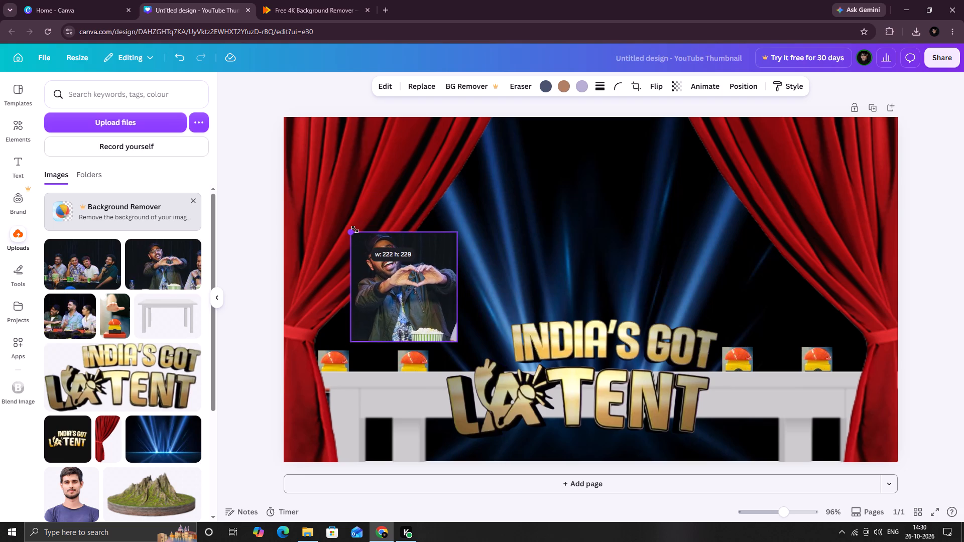
pyautogui.keyDown('ctrl'); pyautogui.moveTo(355, 229); pyautogui.dragTo(380, 220); pyautogui.keyUp('ctrl')
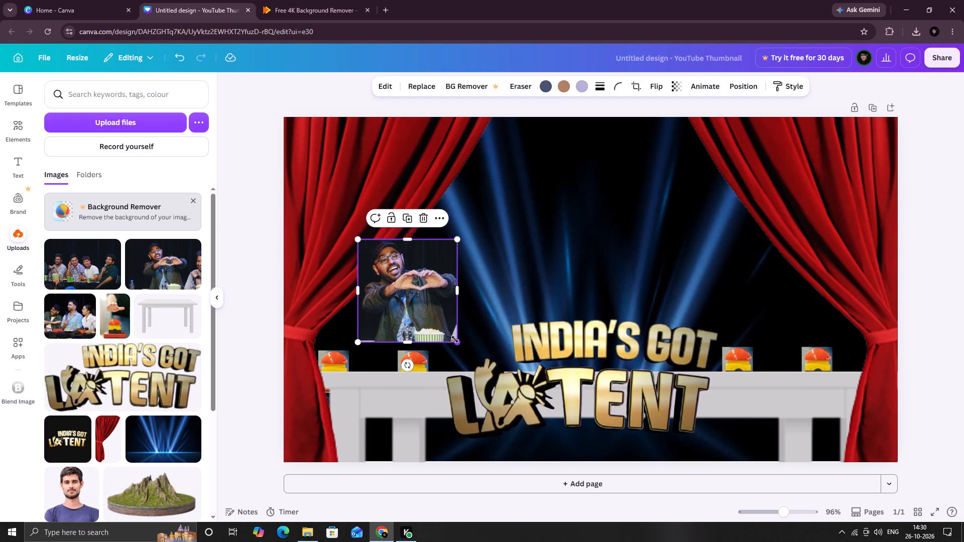
pyautogui.keyDown('ctrl'); pyautogui.moveTo(455, 339); pyautogui.dragTo(442, 339); pyautogui.keyUp('ctrl')
pyautogui.keyDown('ctrl'); pyautogui.moveTo(450, 286); pyautogui.dragTo(430, 286); pyautogui.keyUp('ctrl')
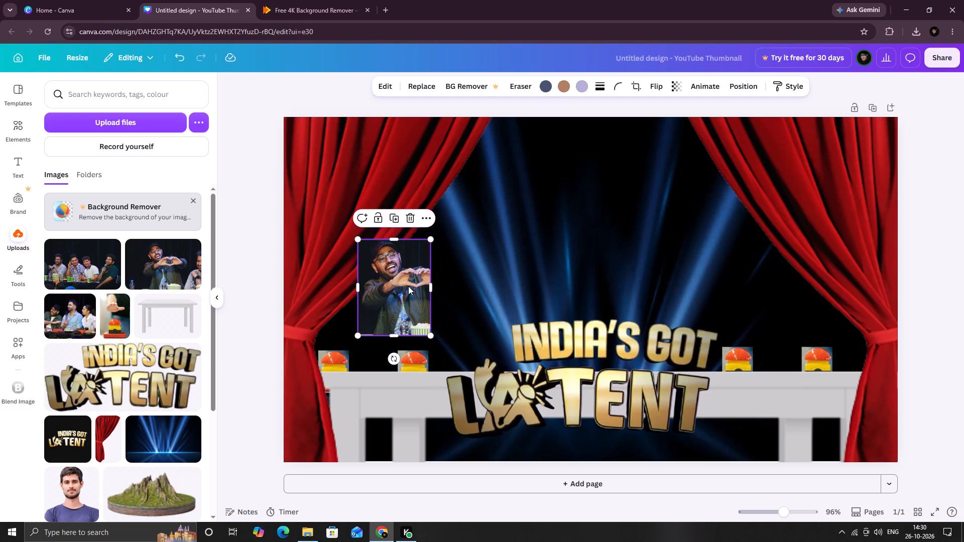
pyautogui.keyDown('ctrl'); pyautogui.moveTo(407, 286); pyautogui.dragTo(361, 291); pyautogui.keyUp('ctrl')
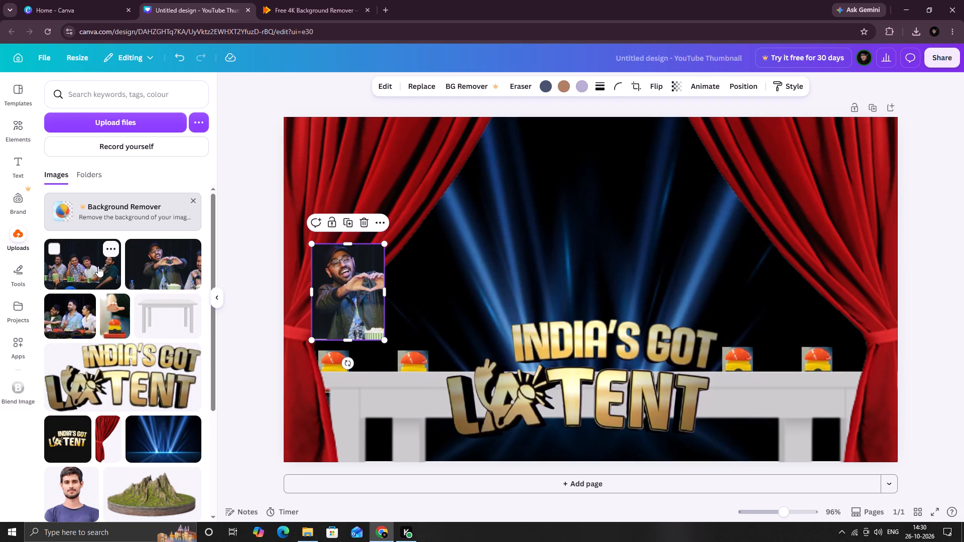
# Add the Samay & Rahul Subramanian photo, scale it down, and crop it to the man in dark green holding the microphone.
pyautogui.click(98, 266)
pyautogui.moveTo(590, 278); pyautogui.dragTo(616, 272)
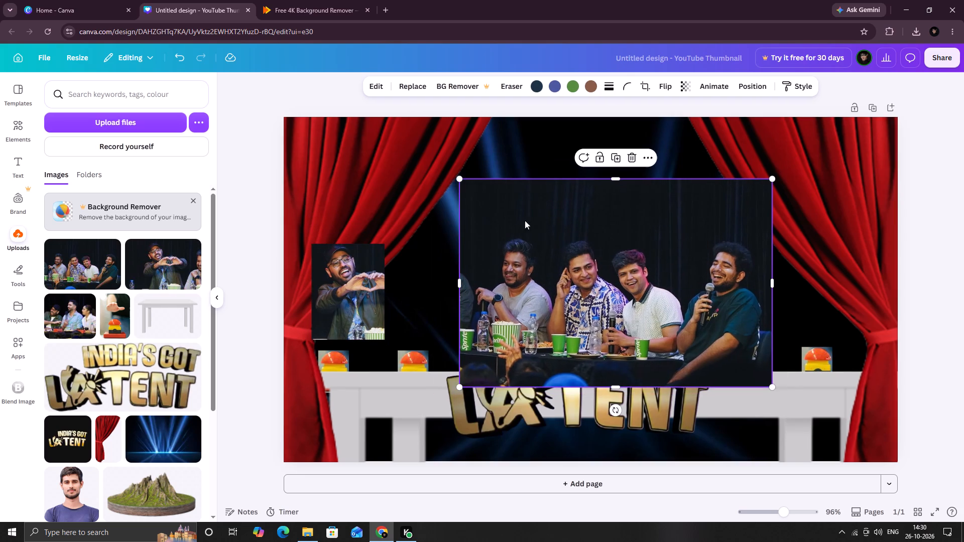
pyautogui.keyDown('ctrl'); pyautogui.click(453, 176); pyautogui.keyUp('ctrl')
pyautogui.keyDown('ctrl'); pyautogui.click(460, 180); pyautogui.keyUp('ctrl')
pyautogui.keyDown('ctrl'); pyautogui.click(494, 224); pyautogui.keyUp('ctrl')
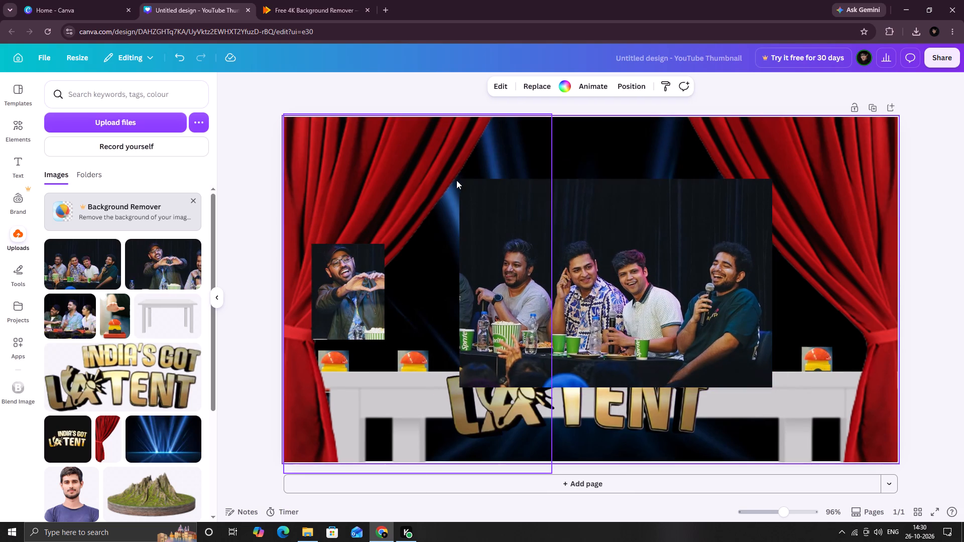
pyautogui.click(476, 200)
pyautogui.keyDown('ctrl'); pyautogui.moveTo(458, 179); pyautogui.dragTo(631, 227); pyautogui.keyUp('ctrl')
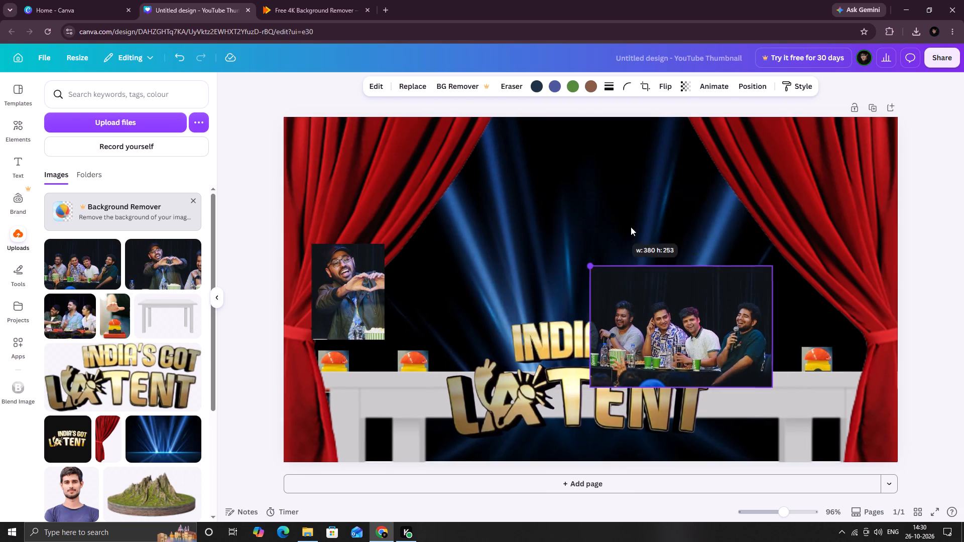
pyautogui.keyDown('ctrl'); pyautogui.moveTo(631, 227); pyautogui.dragTo(530, 157); pyautogui.keyUp('ctrl')
pyautogui.keyDown('ctrl'); pyautogui.moveTo(497, 294); pyautogui.dragTo(548, 291); pyautogui.keyUp('ctrl')
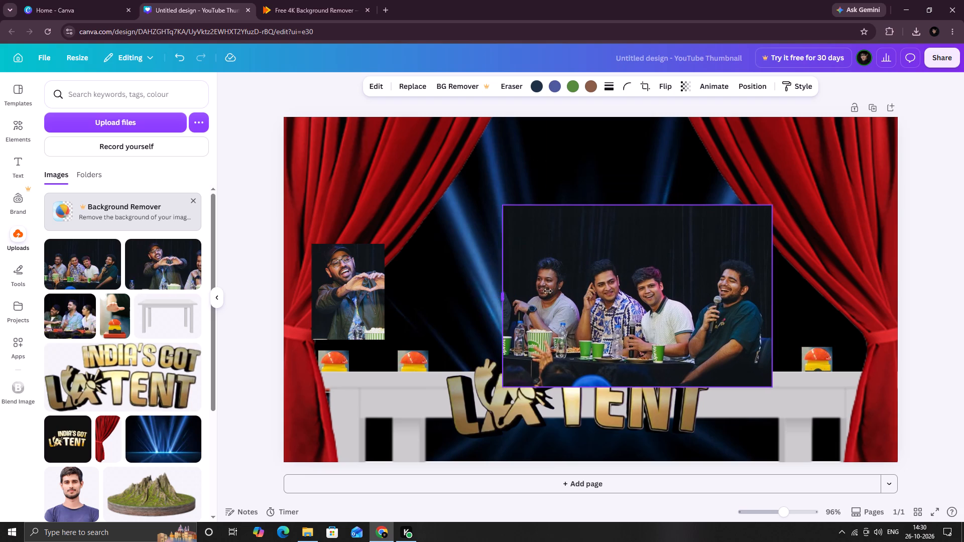
pyautogui.keyDown('ctrl'); pyautogui.moveTo(548, 291); pyautogui.dragTo(684, 290); pyautogui.keyUp('ctrl')
# Move the cropped microphone photo above the rightmost buzzer, shrink it, and trim the empty area above his head and both sides.
pyautogui.moveTo(708, 294); pyautogui.dragTo(711, 294)
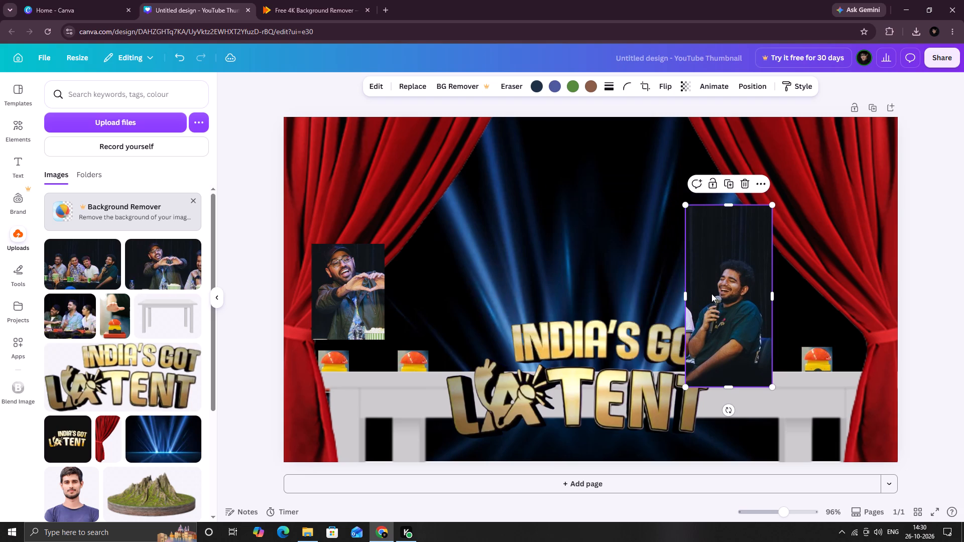
pyautogui.moveTo(711, 294); pyautogui.dragTo(783, 257)
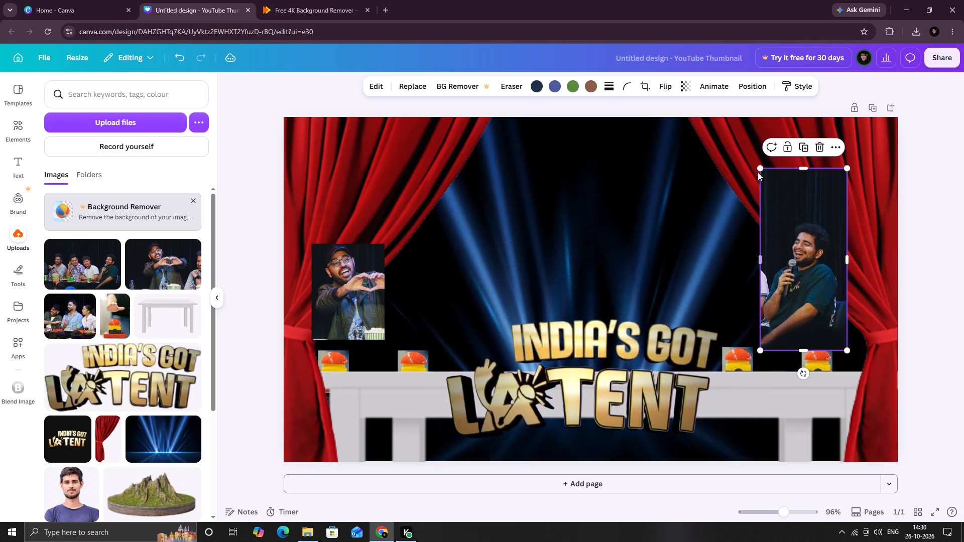
pyautogui.keyDown('ctrl'); pyautogui.moveTo(757, 170); pyautogui.dragTo(771, 192); pyautogui.keyUp('ctrl')
pyautogui.keyDown('ctrl'); pyautogui.moveTo(807, 193); pyautogui.dragTo(810, 206); pyautogui.keyUp('ctrl')
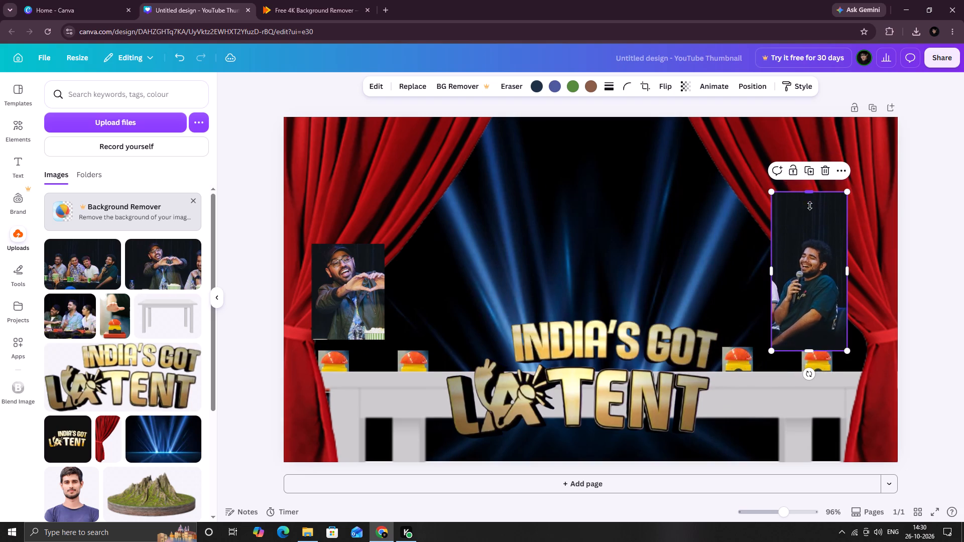
pyautogui.keyDown('ctrl'); pyautogui.moveTo(810, 206); pyautogui.dragTo(816, 241); pyautogui.keyUp('ctrl')
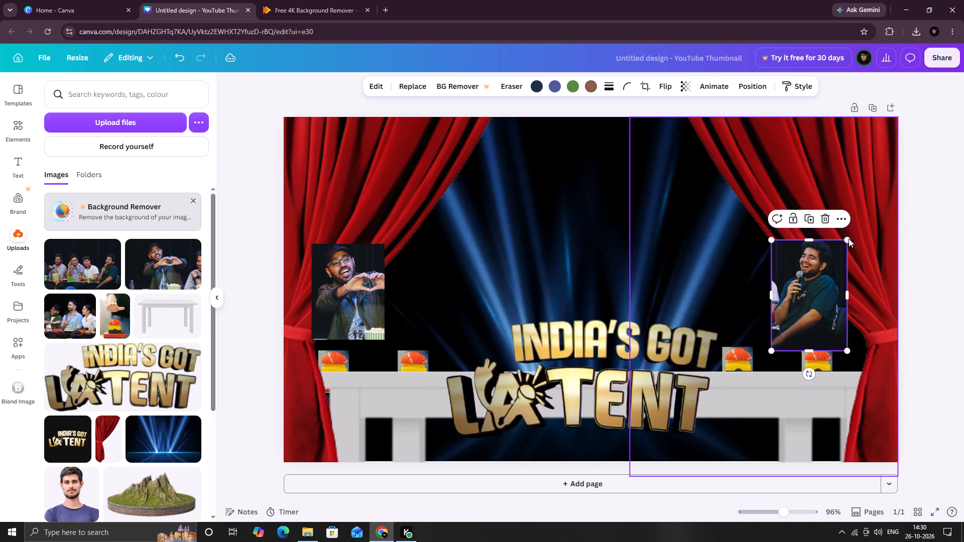
pyautogui.keyDown('ctrl'); pyautogui.click(847, 238); pyautogui.keyUp('ctrl')
pyautogui.keyDown('ctrl'); pyautogui.moveTo(849, 295); pyautogui.dragTo(844, 294); pyautogui.keyUp('ctrl')
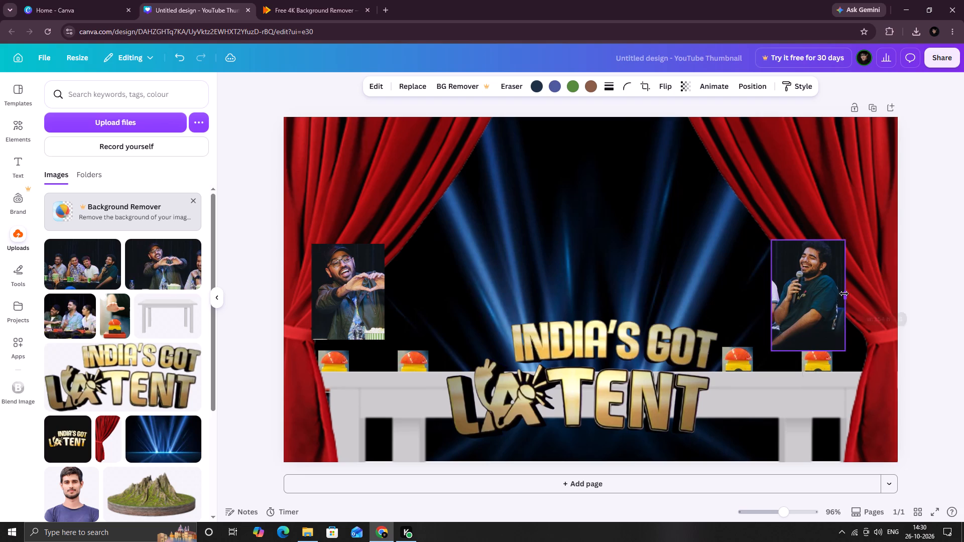
pyautogui.keyDown('ctrl'); pyautogui.moveTo(844, 294); pyautogui.dragTo(841, 293); pyautogui.keyUp('ctrl')
pyautogui.keyDown('ctrl'); pyautogui.moveTo(772, 294); pyautogui.dragTo(777, 293); pyautogui.keyUp('ctrl')
pyautogui.click(716, 262)
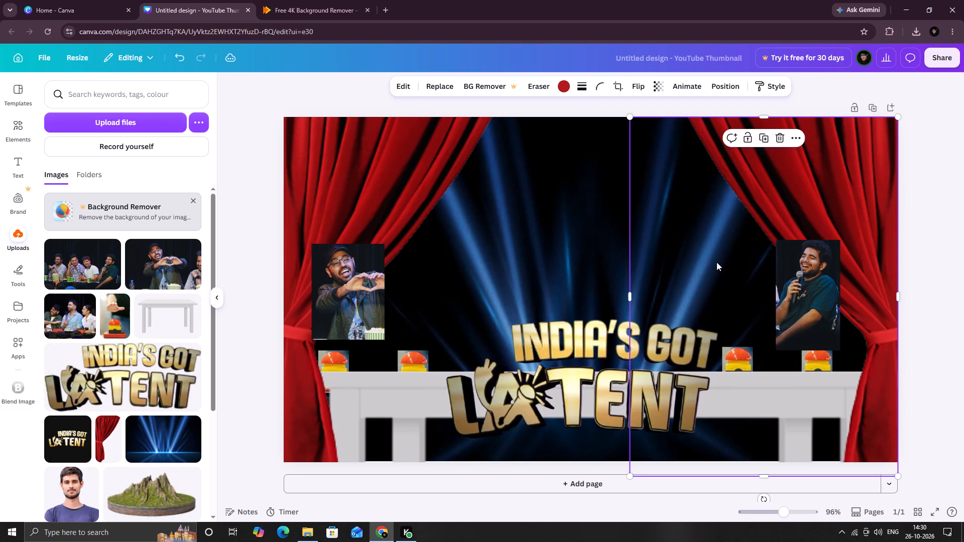
# Add the three-panelist photo to the page, scale it down, and crop it to the man in the light blue shirt.
pyautogui.click(65, 323)
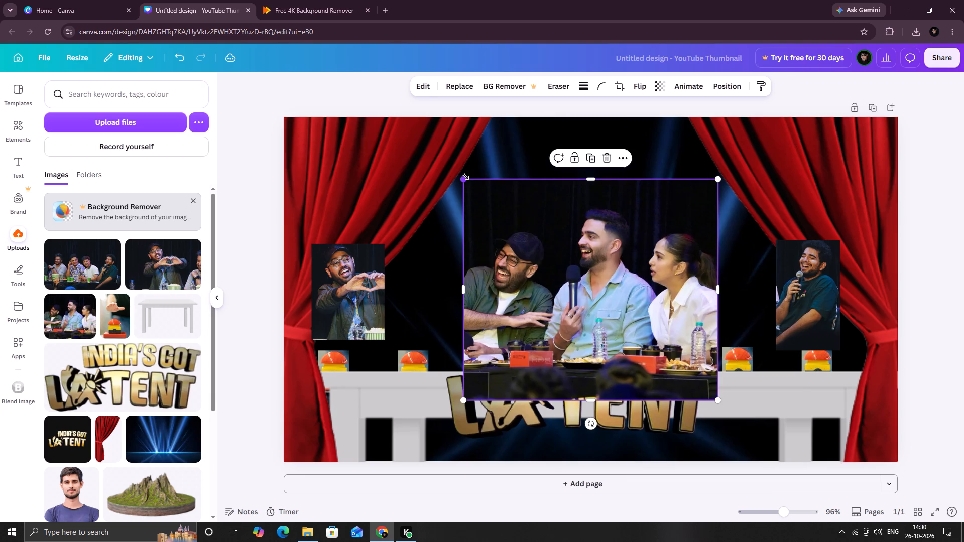
pyautogui.keyDown('ctrl'); pyautogui.moveTo(465, 176); pyautogui.dragTo(584, 235); pyautogui.keyUp('ctrl')
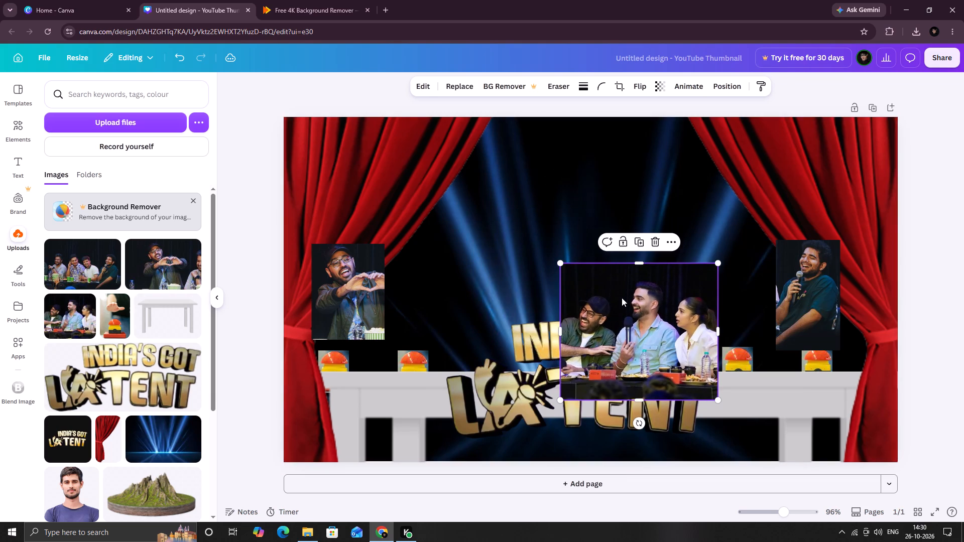
pyautogui.moveTo(623, 298); pyautogui.dragTo(619, 214)
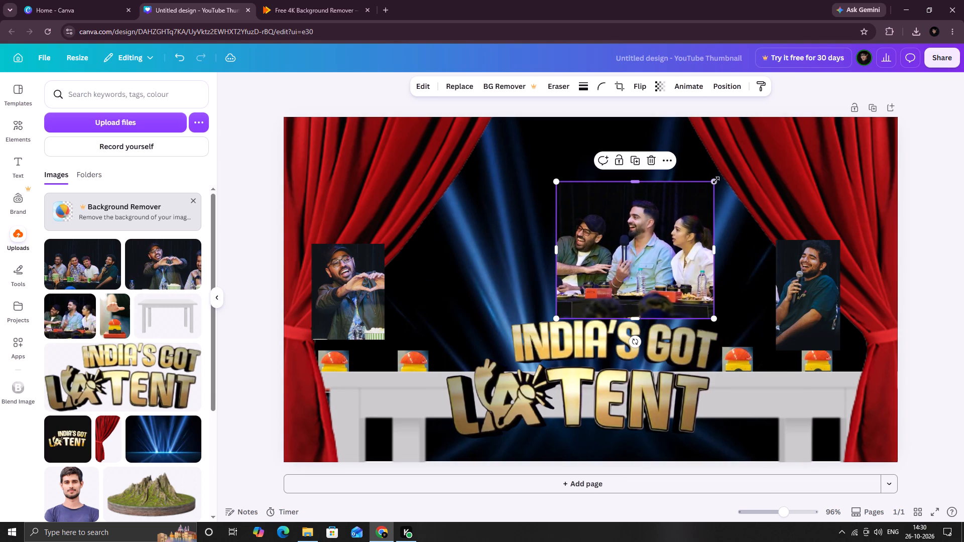
pyautogui.moveTo(716, 180); pyautogui.dragTo(680, 191)
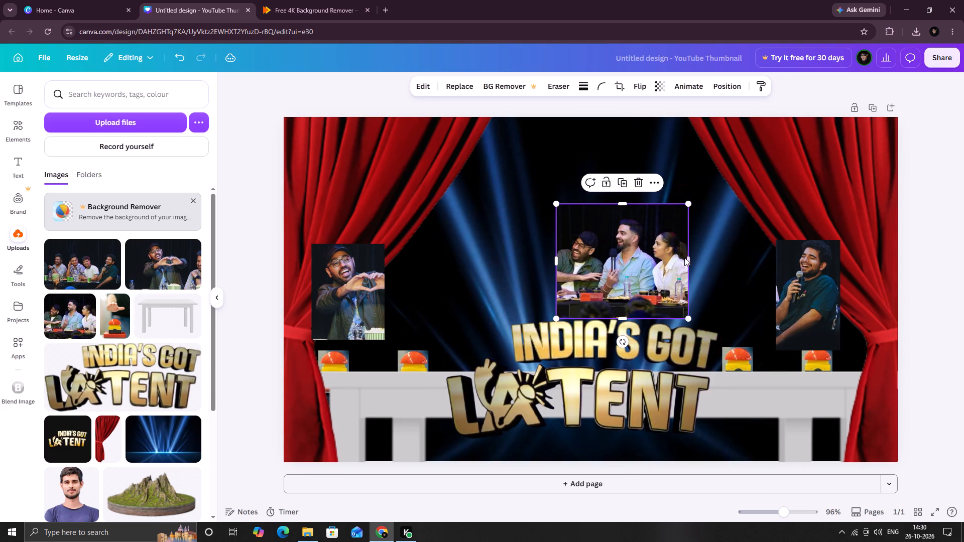
pyautogui.keyDown('ctrl'); pyautogui.moveTo(689, 258); pyautogui.dragTo(655, 250); pyautogui.keyUp('ctrl')
pyautogui.keyDown('ctrl'); pyautogui.moveTo(558, 258); pyautogui.dragTo(581, 258); pyautogui.keyUp('ctrl')
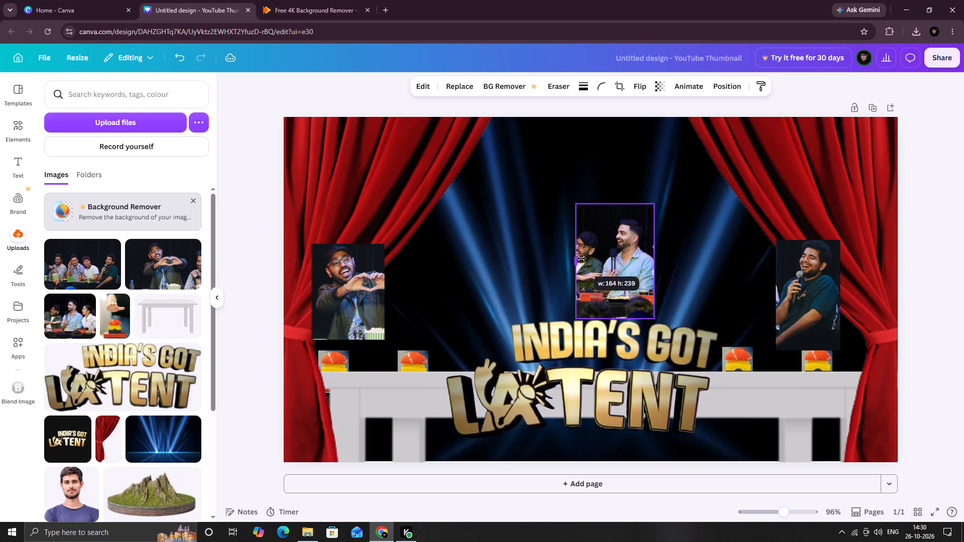
pyautogui.keyDown('ctrl'); pyautogui.moveTo(581, 258); pyautogui.dragTo(602, 259); pyautogui.keyUp('ctrl')
# Place the cropped light-blue-shirt photo above the inner right buzzer, beside the man in dark green.
pyautogui.keyDown('ctrl'); pyautogui.moveTo(619, 257); pyautogui.dragTo(730, 286); pyautogui.keyUp('ctrl')
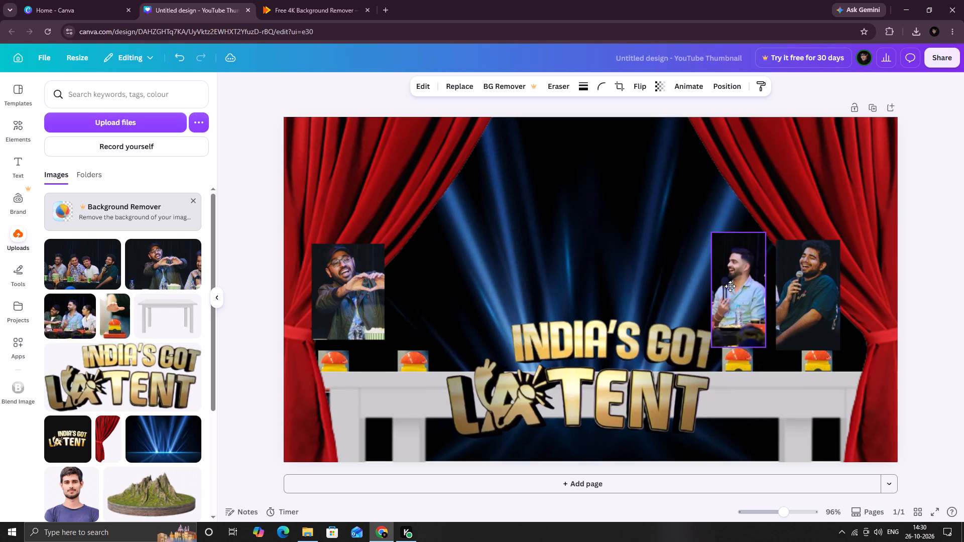
pyautogui.keyDown('ctrl'); pyautogui.moveTo(730, 286); pyautogui.dragTo(731, 284); pyautogui.keyUp('ctrl')
pyautogui.click(598, 215)
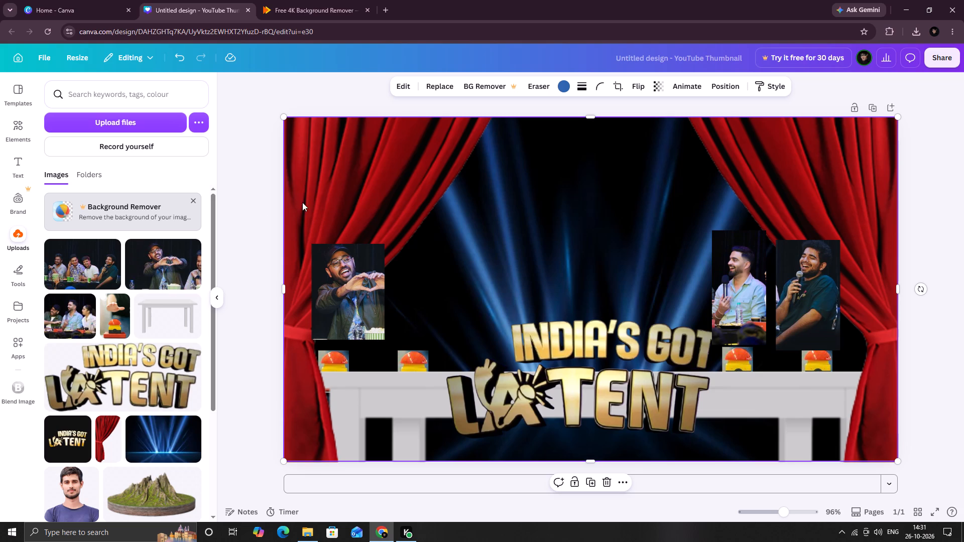
# Lower the heart-gesture photo so its bottom edge meets the top of the leftmost buzzer.
pyautogui.click(415, 205)
pyautogui.moveTo(349, 276); pyautogui.dragTo(357, 279)
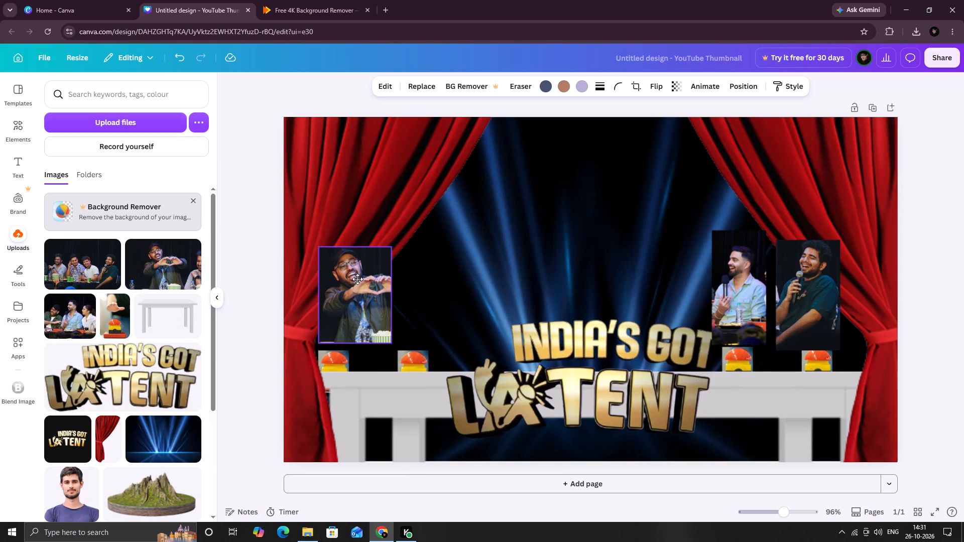
pyautogui.moveTo(357, 279); pyautogui.dragTo(354, 294)
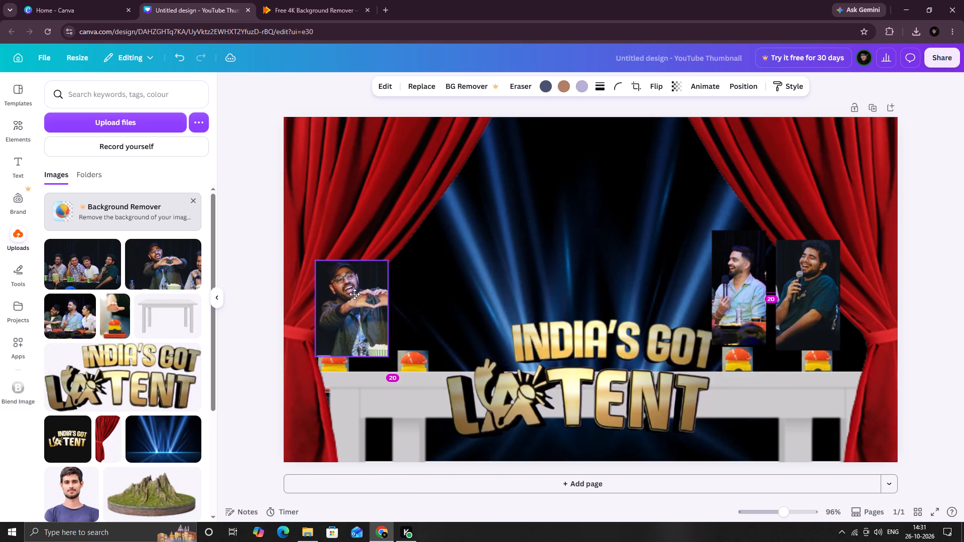
pyautogui.moveTo(354, 294); pyautogui.dragTo(352, 288)
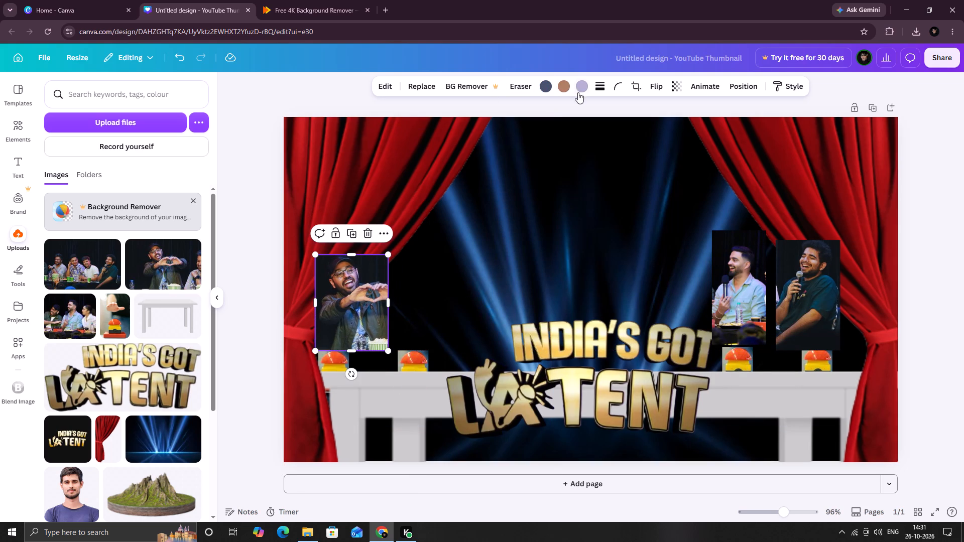
pyautogui.click(405, 167)
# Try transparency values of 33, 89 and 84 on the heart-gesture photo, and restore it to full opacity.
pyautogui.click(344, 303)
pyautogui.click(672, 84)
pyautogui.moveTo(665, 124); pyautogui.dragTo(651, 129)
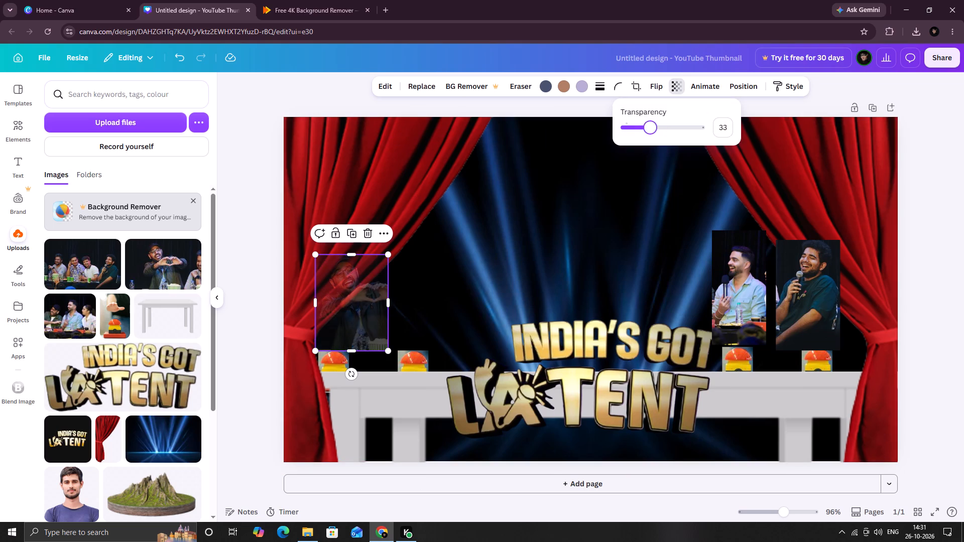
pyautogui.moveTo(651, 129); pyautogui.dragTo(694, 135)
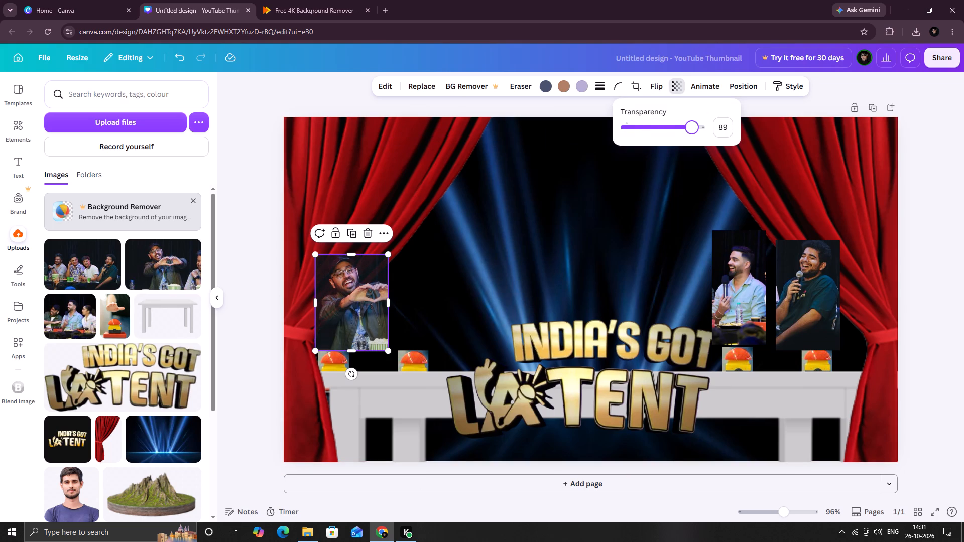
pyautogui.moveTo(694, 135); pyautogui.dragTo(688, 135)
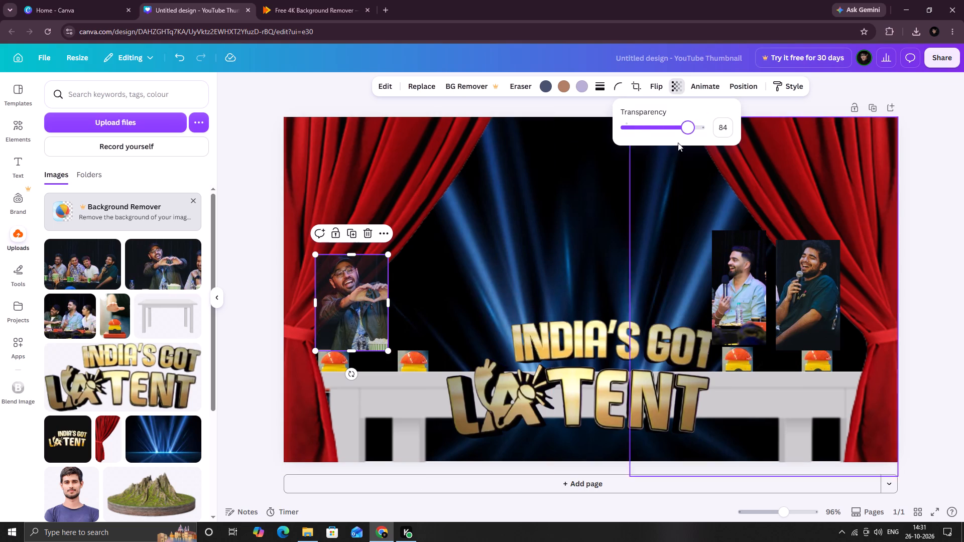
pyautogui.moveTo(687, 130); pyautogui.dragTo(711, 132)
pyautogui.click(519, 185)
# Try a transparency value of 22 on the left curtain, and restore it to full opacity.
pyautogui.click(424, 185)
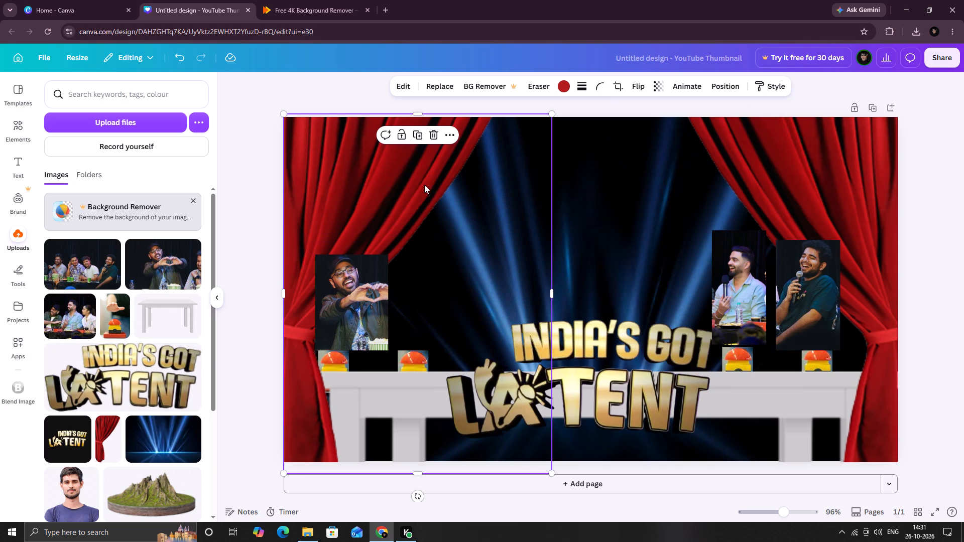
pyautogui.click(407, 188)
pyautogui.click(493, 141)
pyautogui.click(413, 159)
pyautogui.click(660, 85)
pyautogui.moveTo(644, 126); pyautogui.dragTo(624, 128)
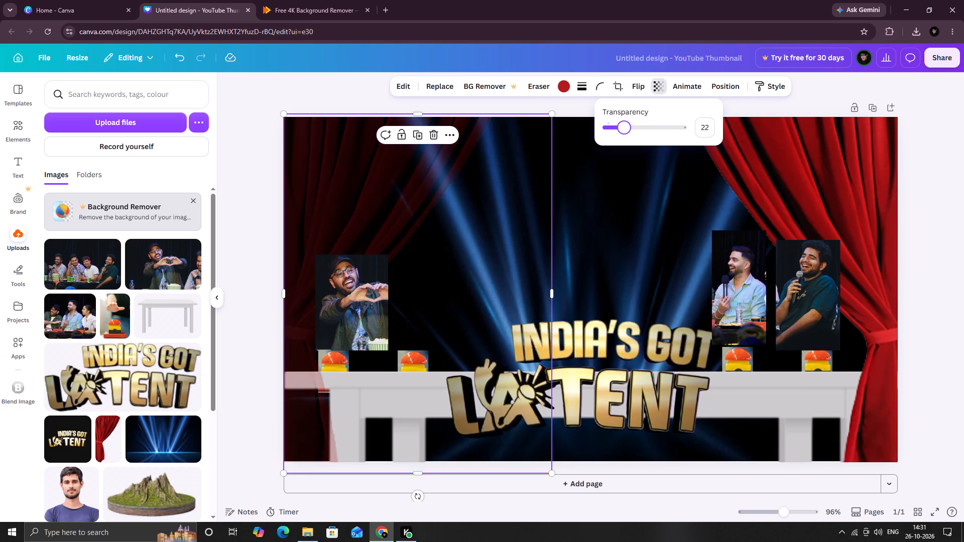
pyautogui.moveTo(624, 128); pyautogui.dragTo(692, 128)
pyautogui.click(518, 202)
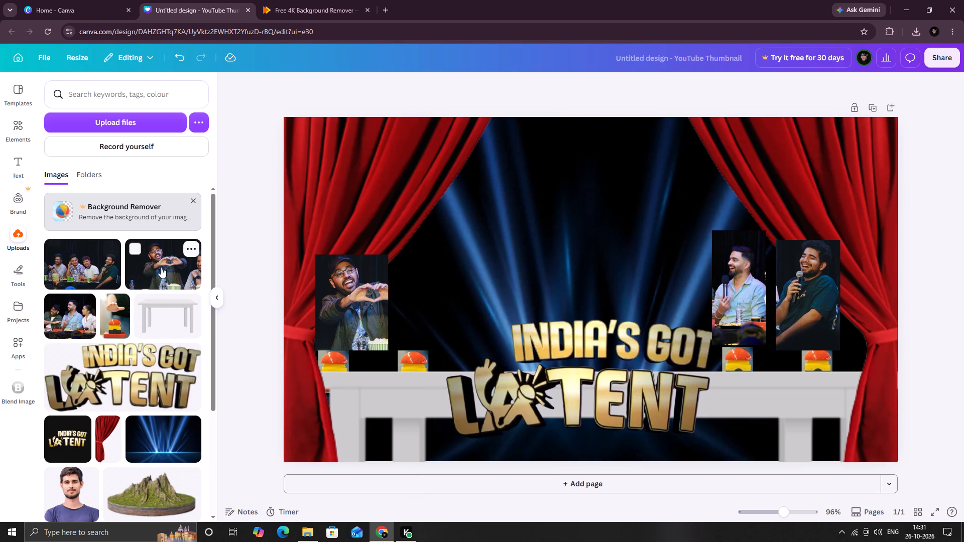
# Add the three-panelist photo again, flip it horizontally, and place it with the woman above the inner left buzzer.
pyautogui.click(69, 314)
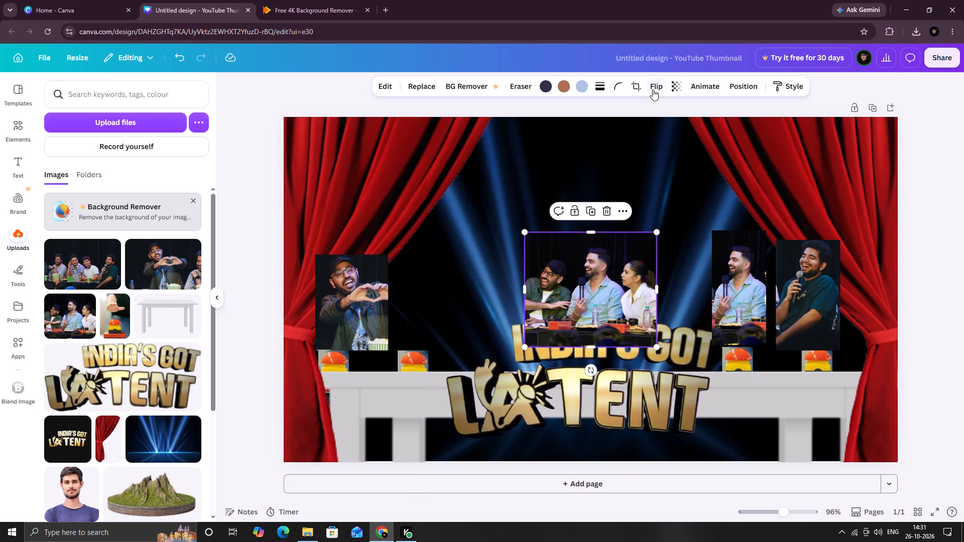
pyautogui.click(653, 89)
pyautogui.click(644, 113)
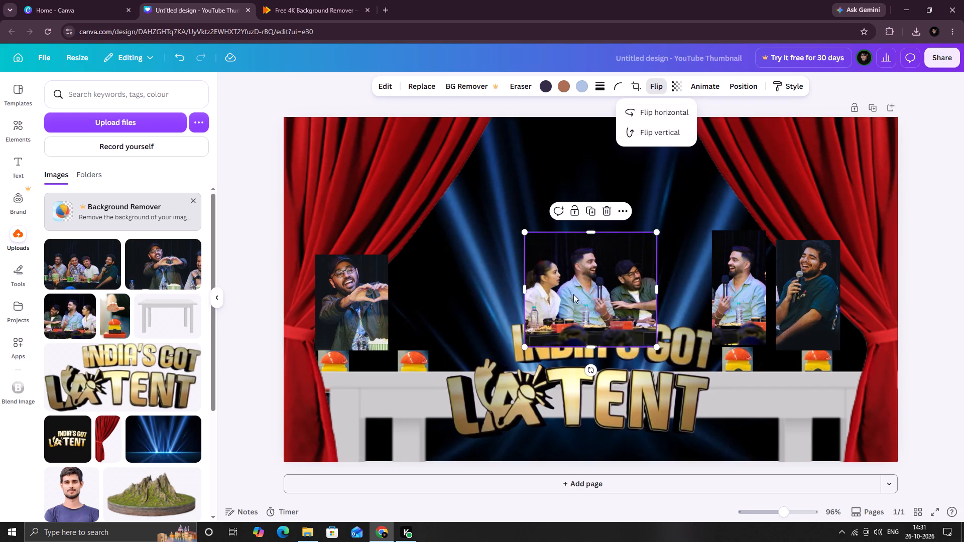
pyautogui.moveTo(575, 294); pyautogui.dragTo(446, 295)
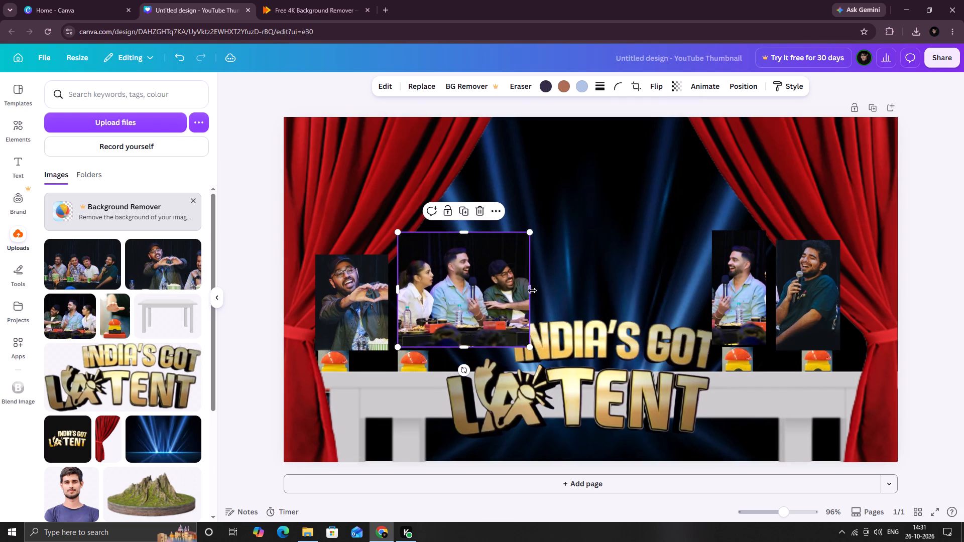
# Crop the flipped photo to the woman in white, trim the space above her head, and align her over the inner left buzzer.
pyautogui.moveTo(533, 288); pyautogui.dragTo(437, 290)
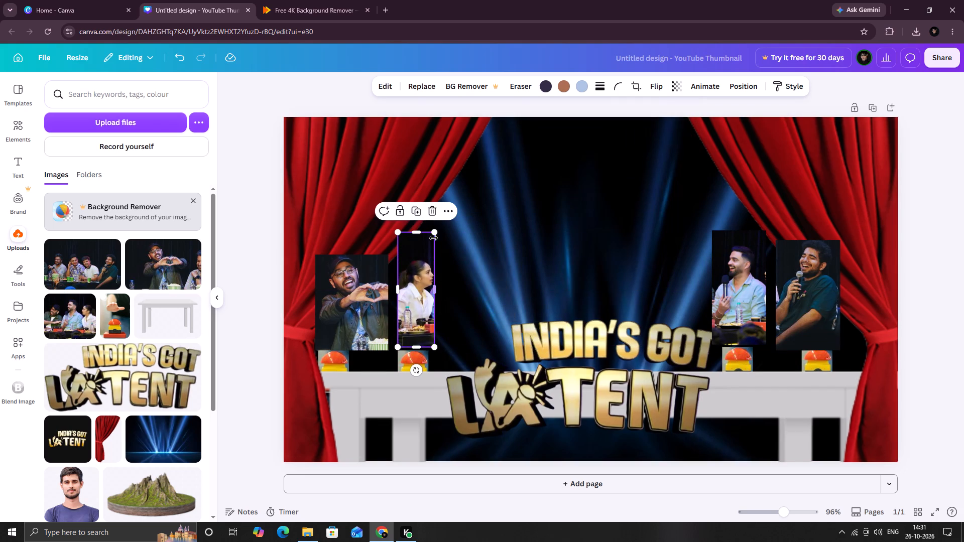
pyautogui.keyDown('ctrl'); pyautogui.moveTo(436, 231); pyautogui.dragTo(432, 232); pyautogui.keyUp('ctrl')
pyautogui.keyDown('ctrl'); pyautogui.moveTo(413, 232); pyautogui.dragTo(414, 257); pyautogui.keyUp('ctrl')
pyautogui.moveTo(421, 324); pyautogui.dragTo(419, 323)
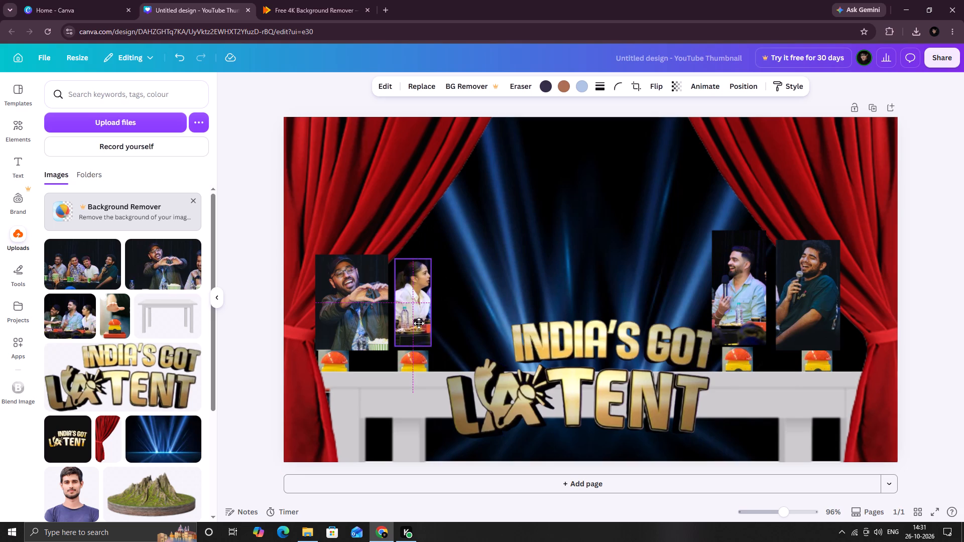
pyautogui.moveTo(419, 323); pyautogui.dragTo(418, 330)
pyautogui.click(490, 287)
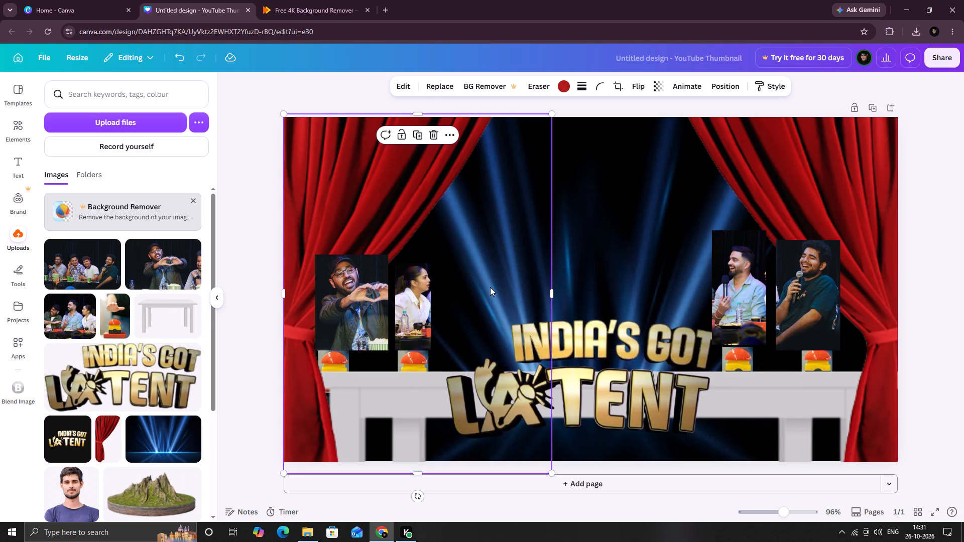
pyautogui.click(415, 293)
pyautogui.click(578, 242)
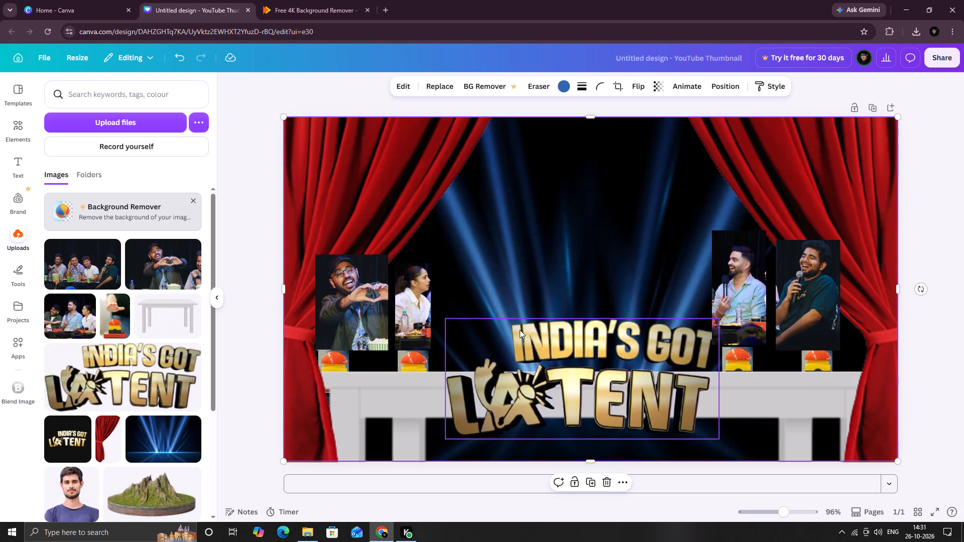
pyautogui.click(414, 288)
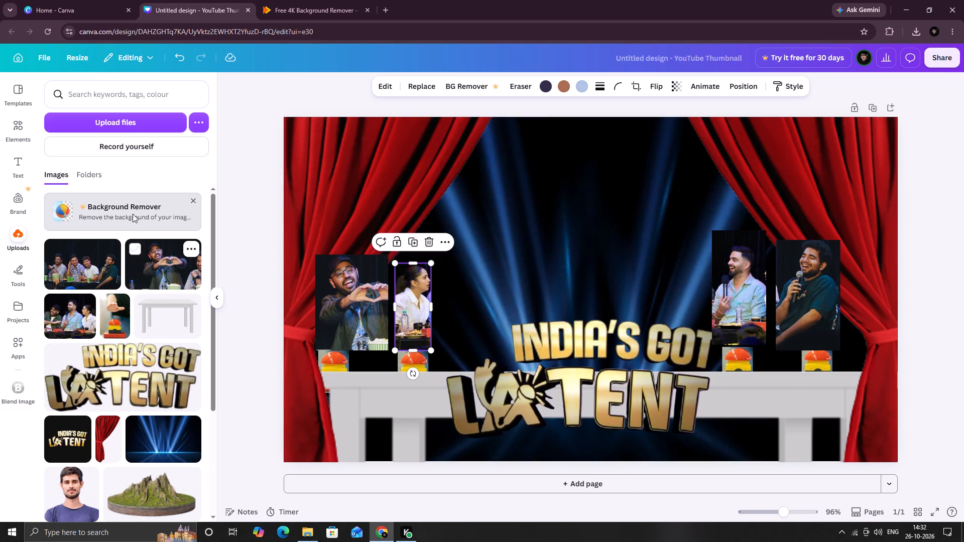
# Upload the Ranveer Allahbadia image from the Show Panelists folder and add it to the page.
pyautogui.click(137, 121)
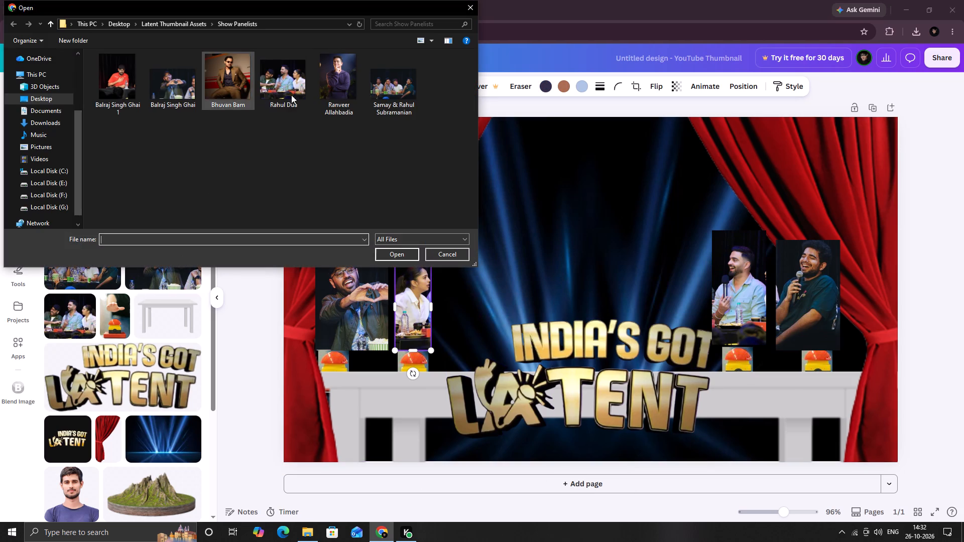
pyautogui.doubleClick(341, 87)
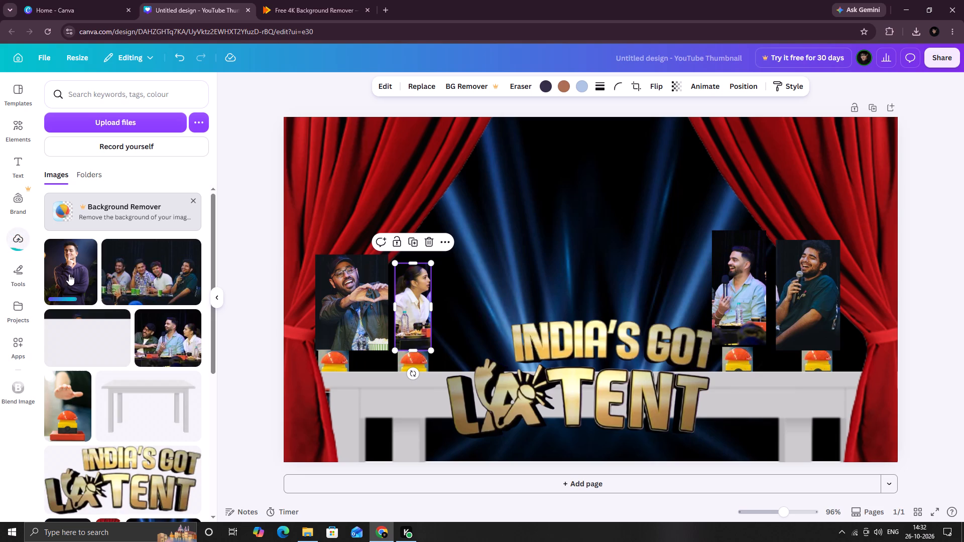
pyautogui.click(64, 276)
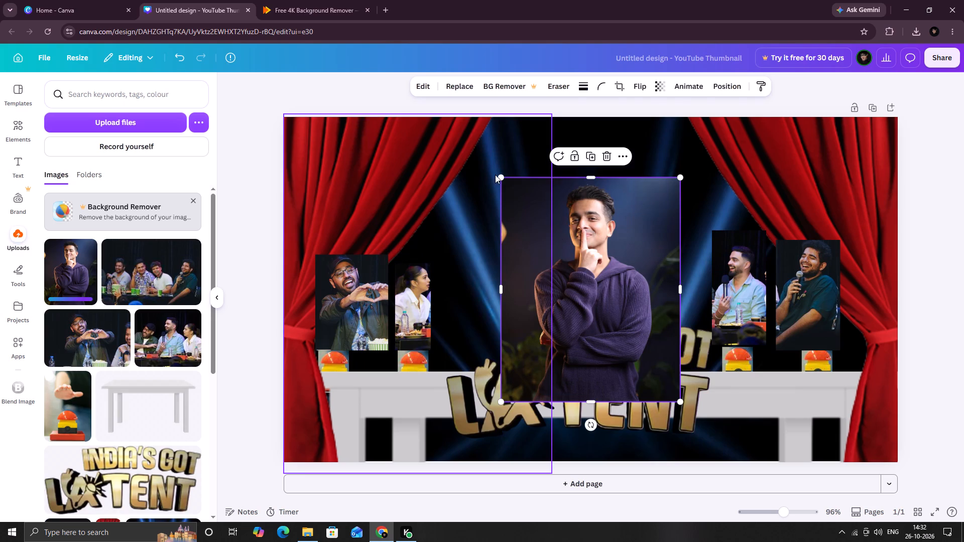
# Scale the Ranveer Allahbadia photo down slightly and place it near the stage centre with its bottom edge on the tabletop line.
pyautogui.moveTo(497, 176); pyautogui.dragTo(525, 191)
pyautogui.moveTo(592, 310); pyautogui.dragTo(583, 237)
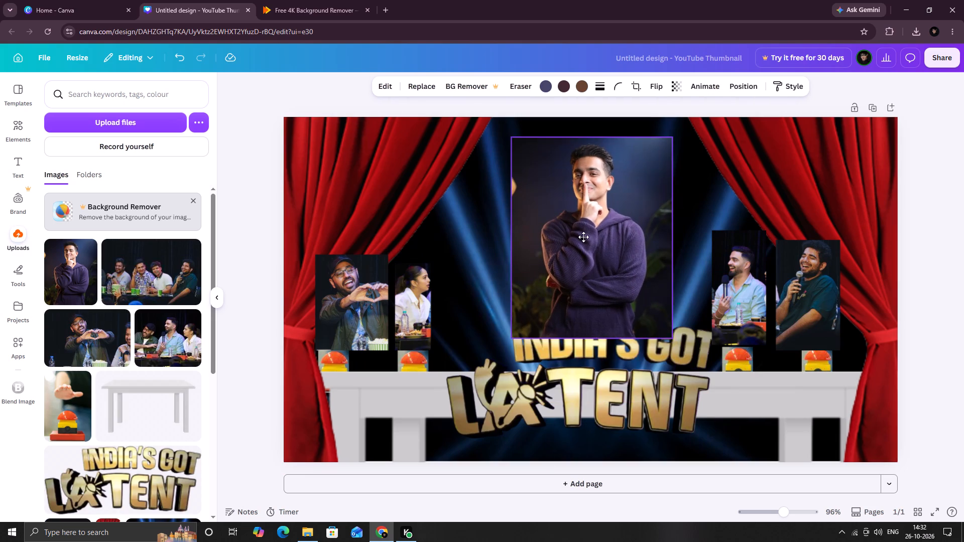
pyautogui.moveTo(583, 237); pyautogui.dragTo(578, 279)
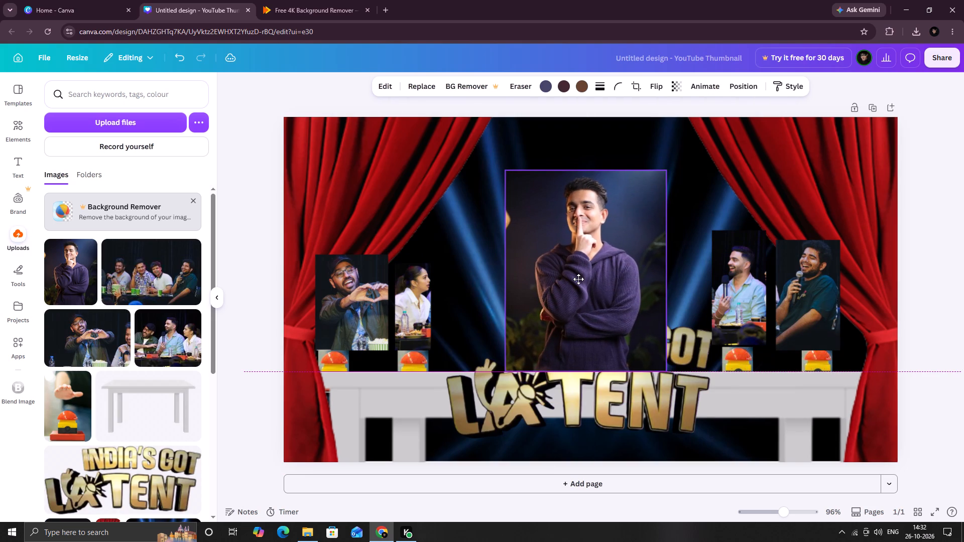
pyautogui.moveTo(578, 279); pyautogui.dragTo(577, 279)
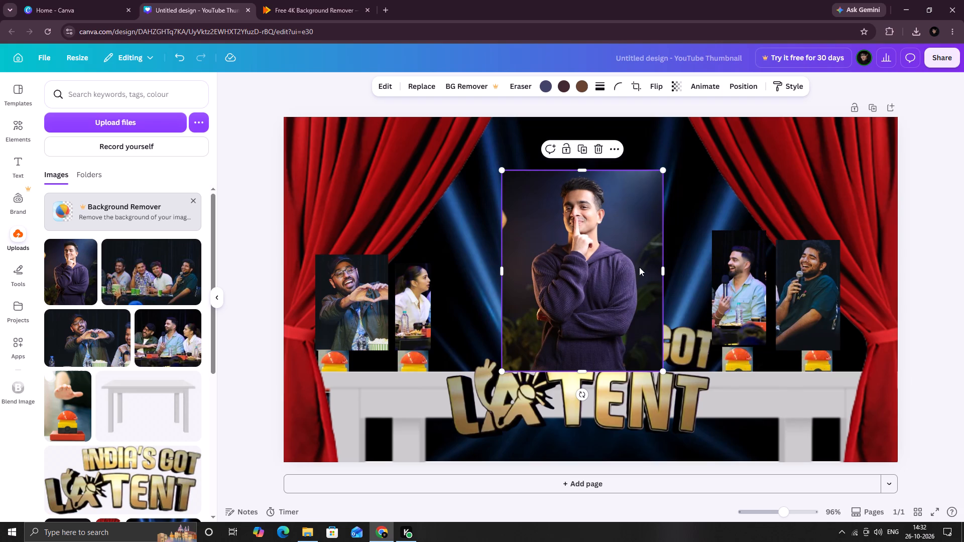
# Move the Ranveer Allahbadia photo's layer to just below the India's Got Latent logo and above the curtains.
pyautogui.rightClick(611, 215)
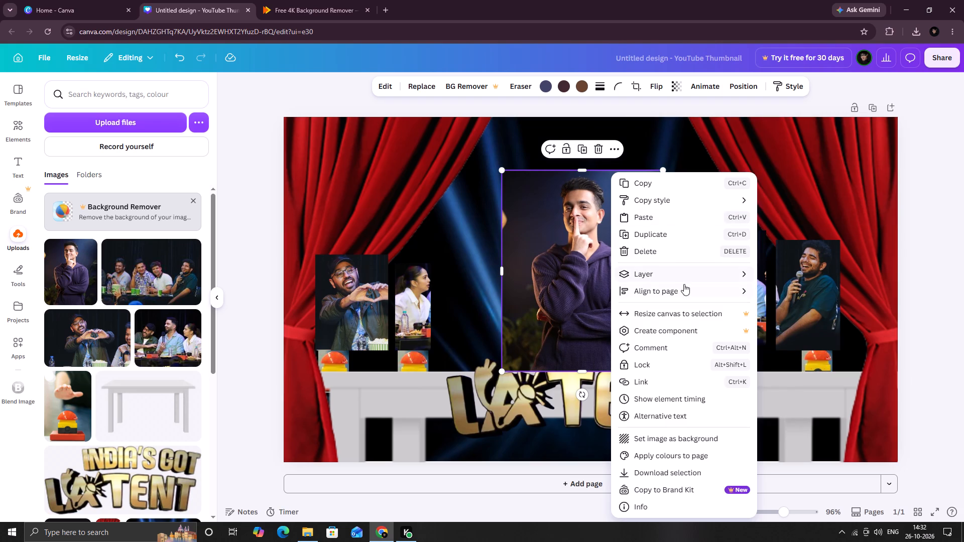
pyautogui.click(699, 274)
pyautogui.click(785, 347)
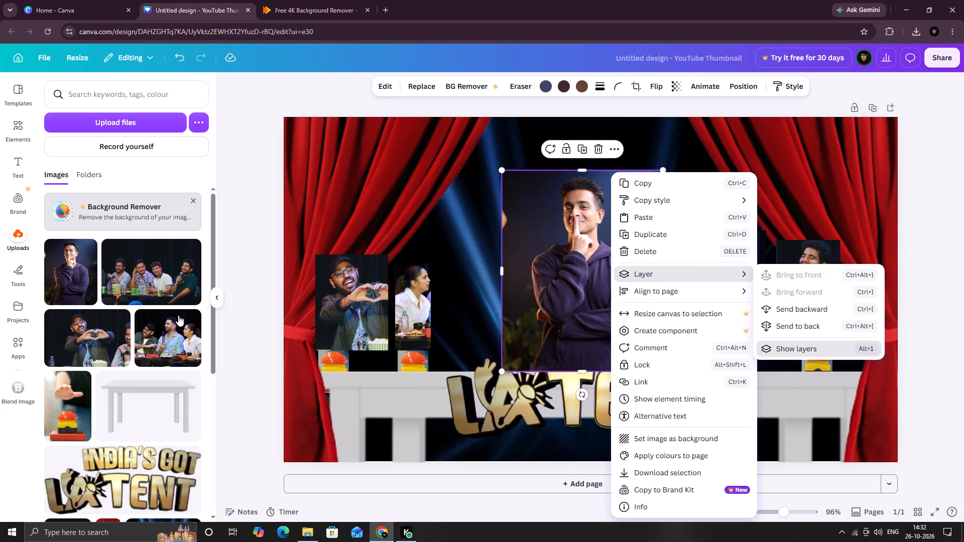
pyautogui.moveTo(141, 173); pyautogui.dragTo(129, 365)
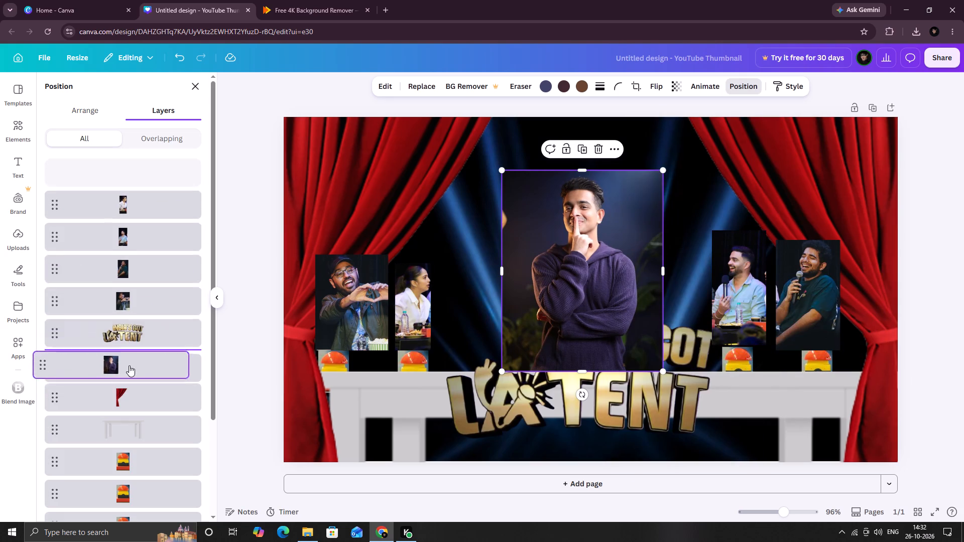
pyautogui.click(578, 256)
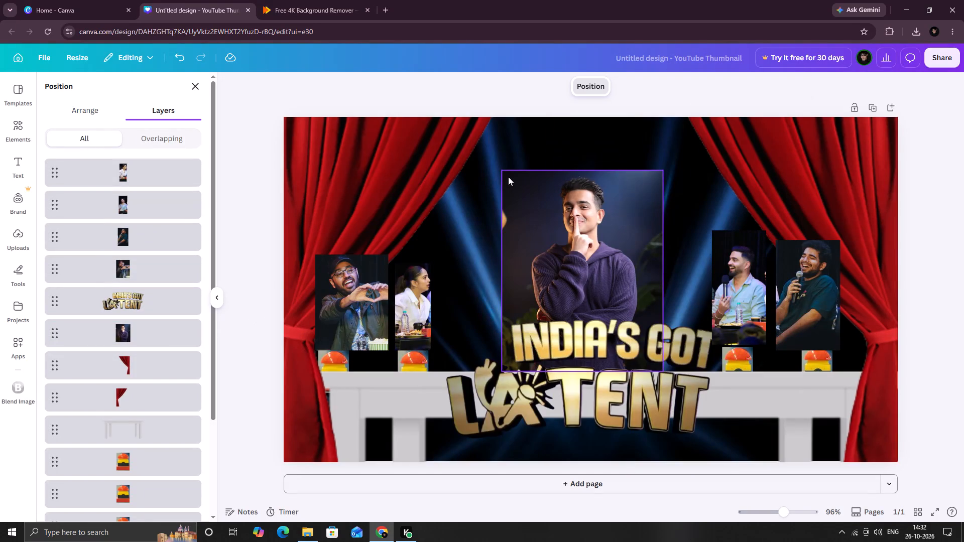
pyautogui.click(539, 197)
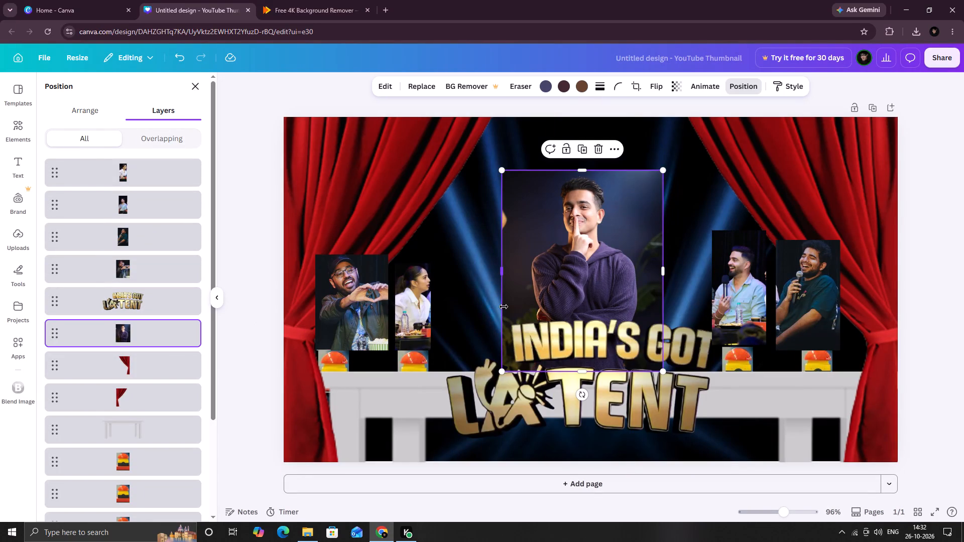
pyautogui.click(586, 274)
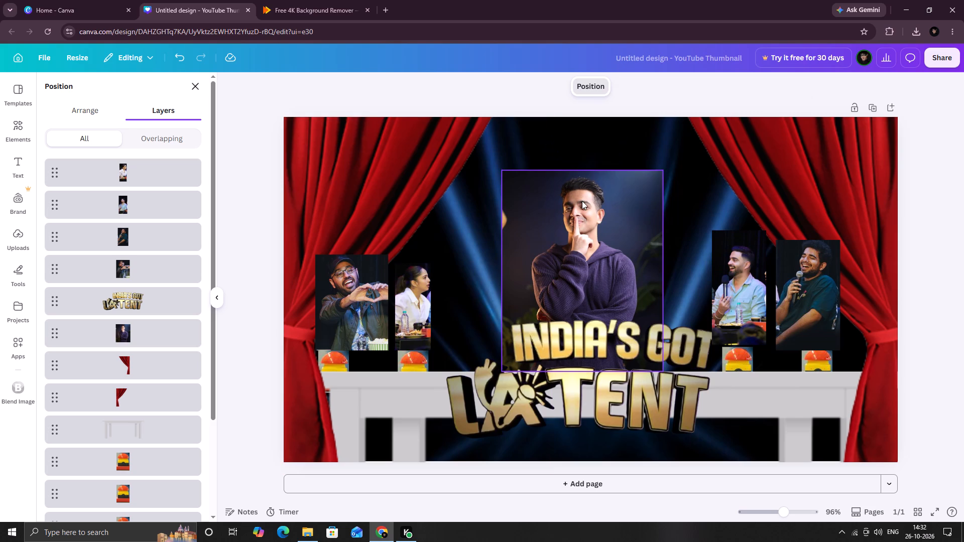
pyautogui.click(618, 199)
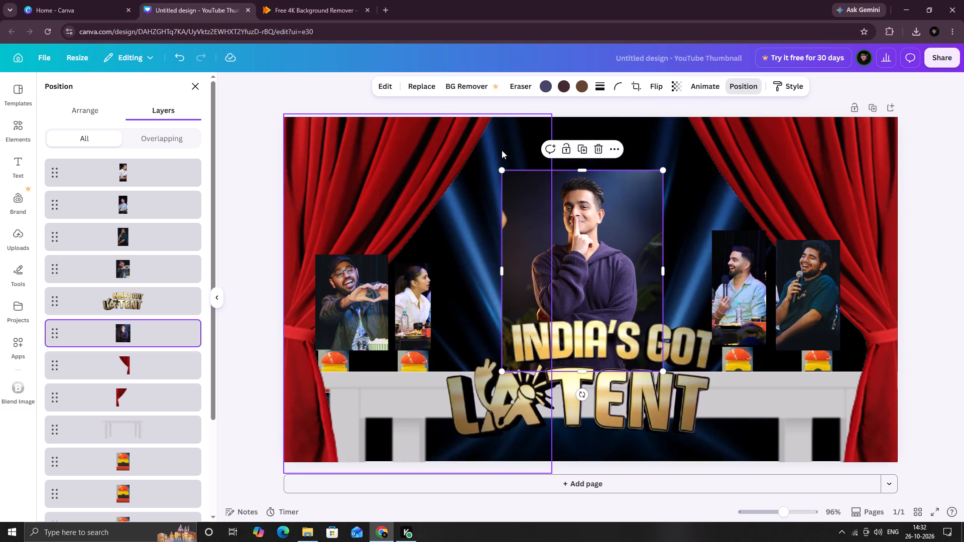
# Add two default text boxes to the page.
pyautogui.click(25, 168)
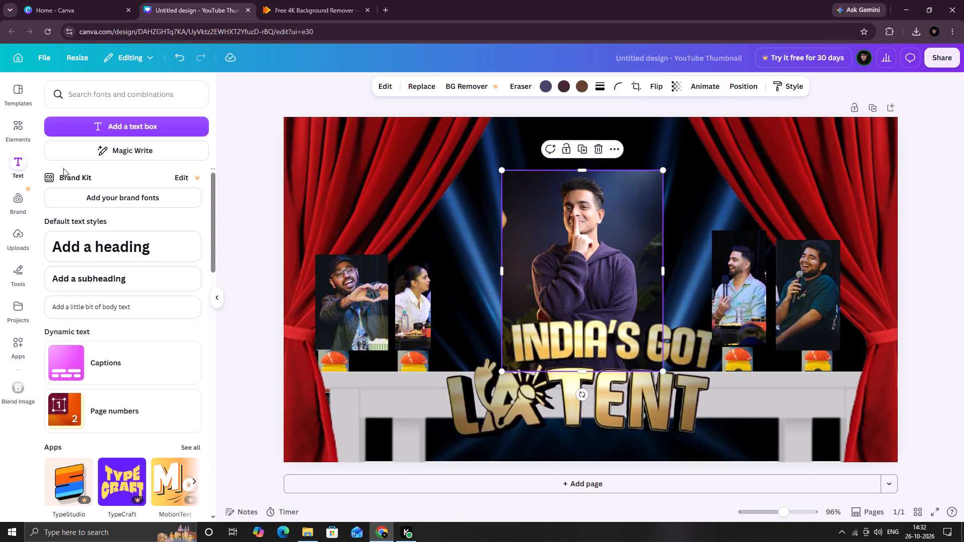
pyautogui.click(144, 125)
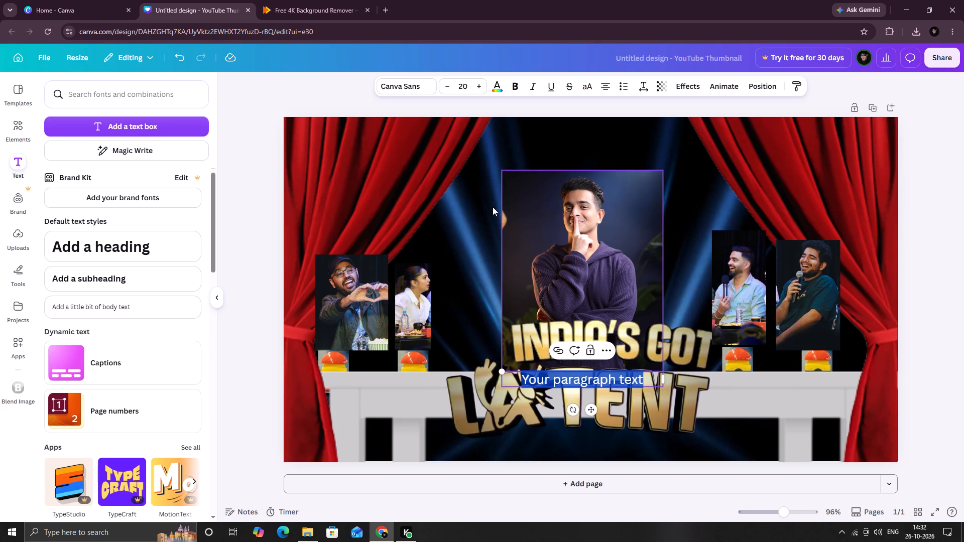
pyautogui.click(159, 128)
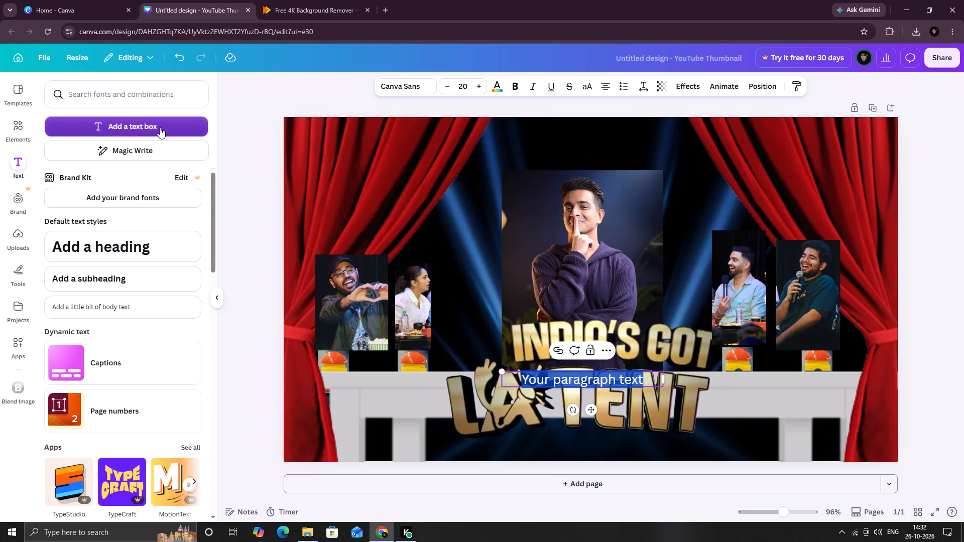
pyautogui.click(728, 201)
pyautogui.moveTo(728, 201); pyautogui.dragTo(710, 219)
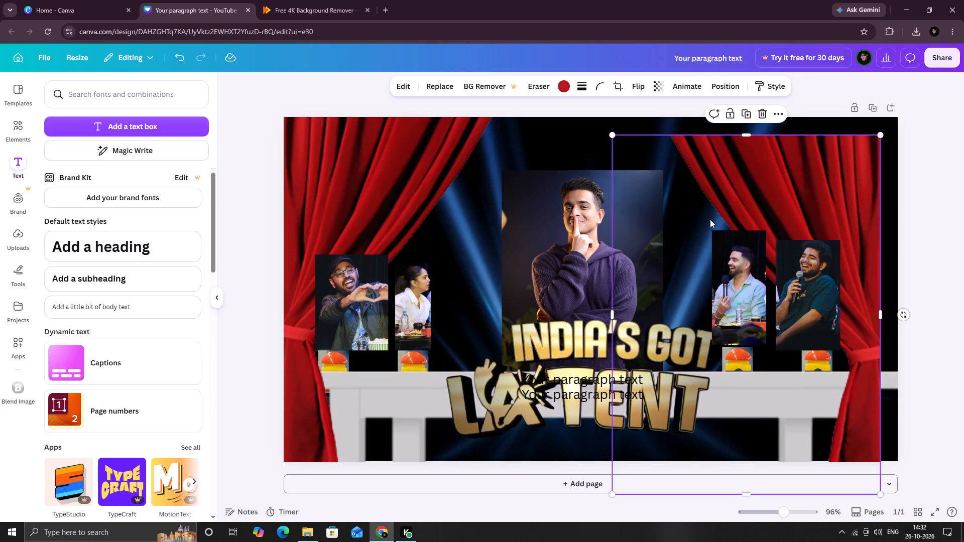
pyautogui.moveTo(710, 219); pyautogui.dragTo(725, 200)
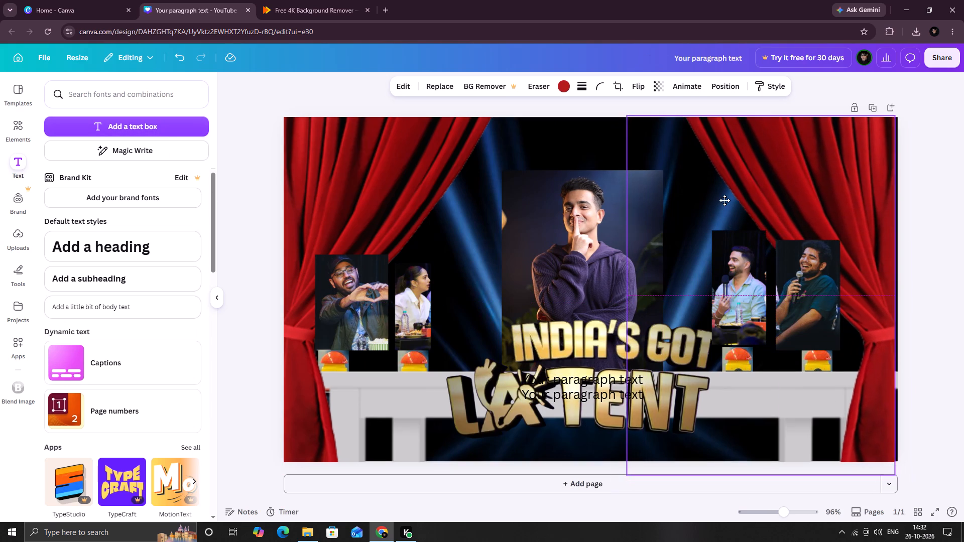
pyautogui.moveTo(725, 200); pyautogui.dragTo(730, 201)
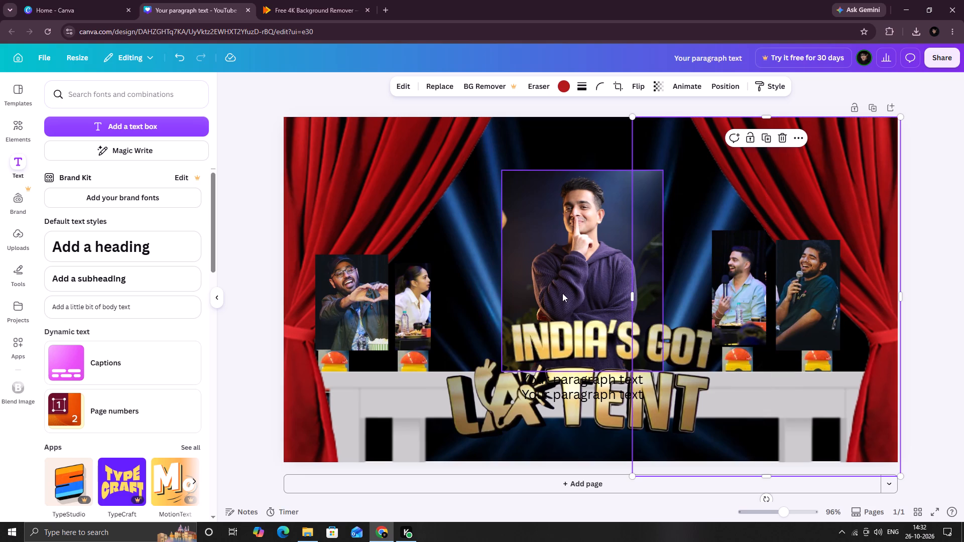
# Delete the upper of the two placeholder text boxes overlapping the logo.
pyautogui.click(568, 399)
pyautogui.click(574, 385)
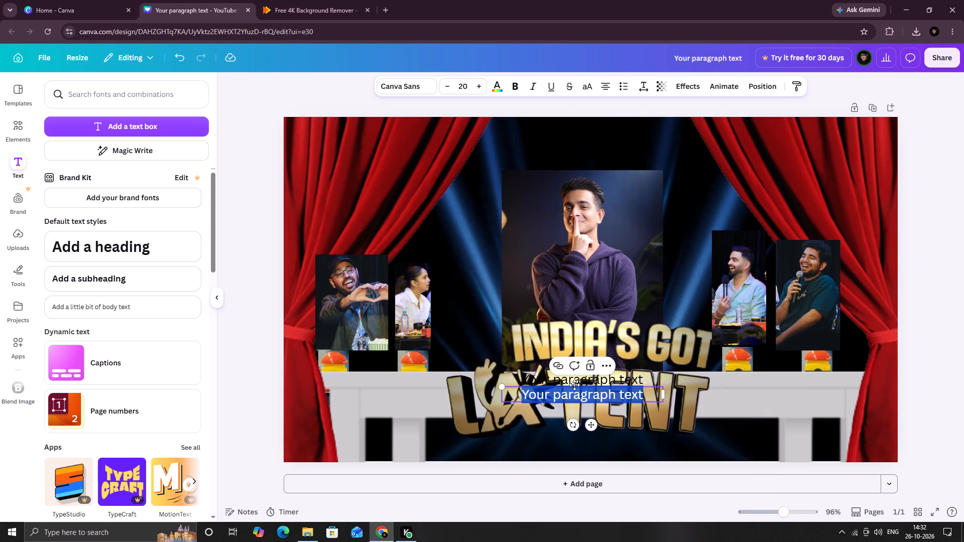
pyautogui.click(614, 367)
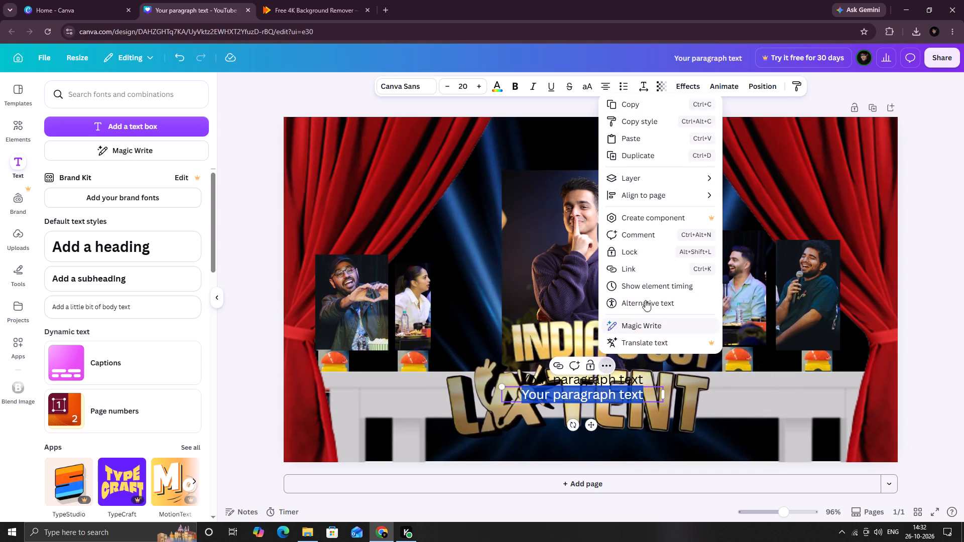
pyautogui.click(609, 384)
pyautogui.click(645, 385)
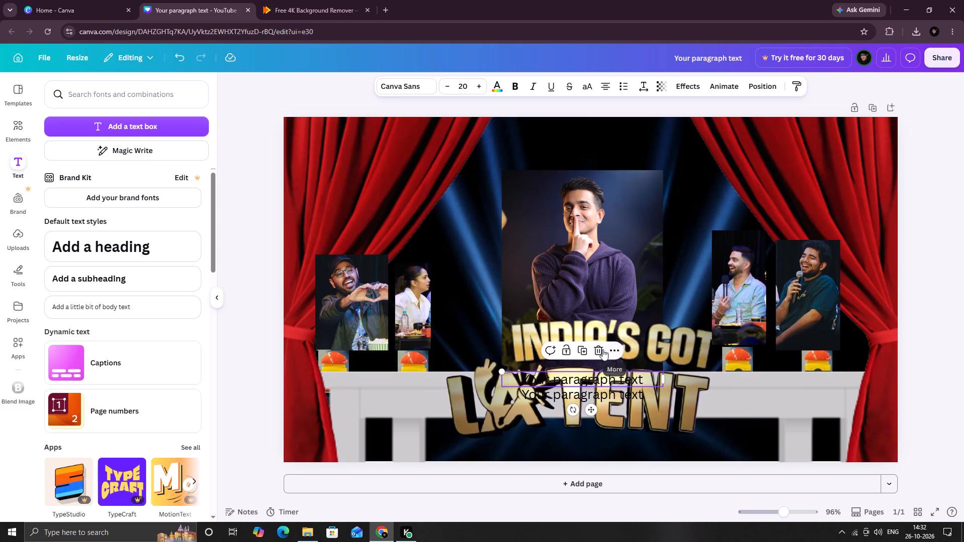
pyautogui.click(602, 349)
# Move the remaining text box onto the table beside the logo's right end and replace its text with SEASON 2.
pyautogui.click(605, 391)
pyautogui.moveTo(619, 395); pyautogui.dragTo(702, 299)
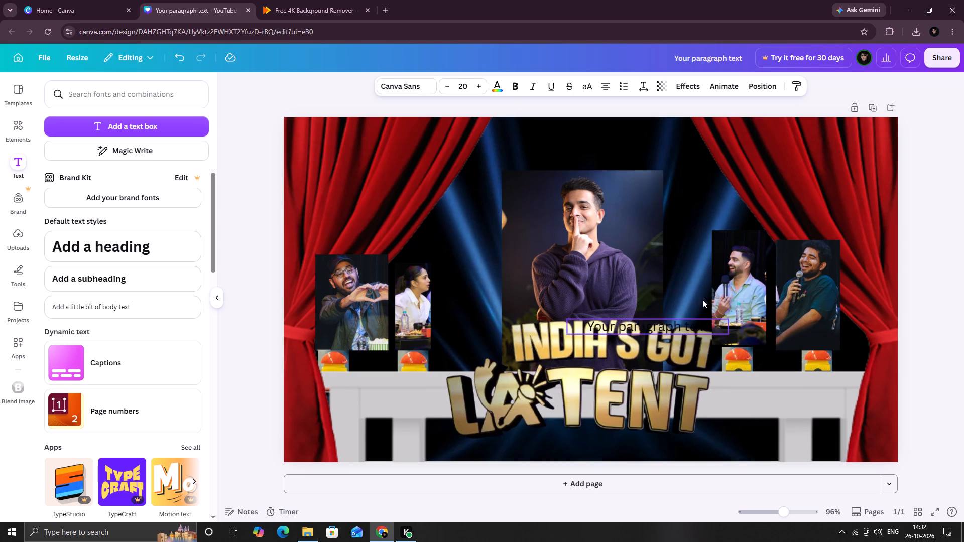
pyautogui.moveTo(702, 299); pyautogui.dragTo(779, 398)
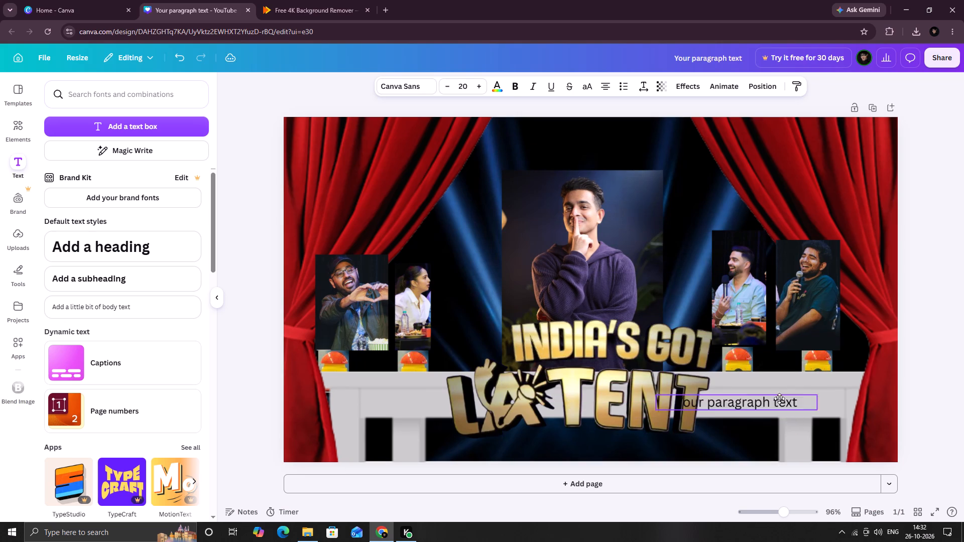
pyautogui.moveTo(779, 398); pyautogui.dragTo(788, 391)
pyautogui.click(778, 392)
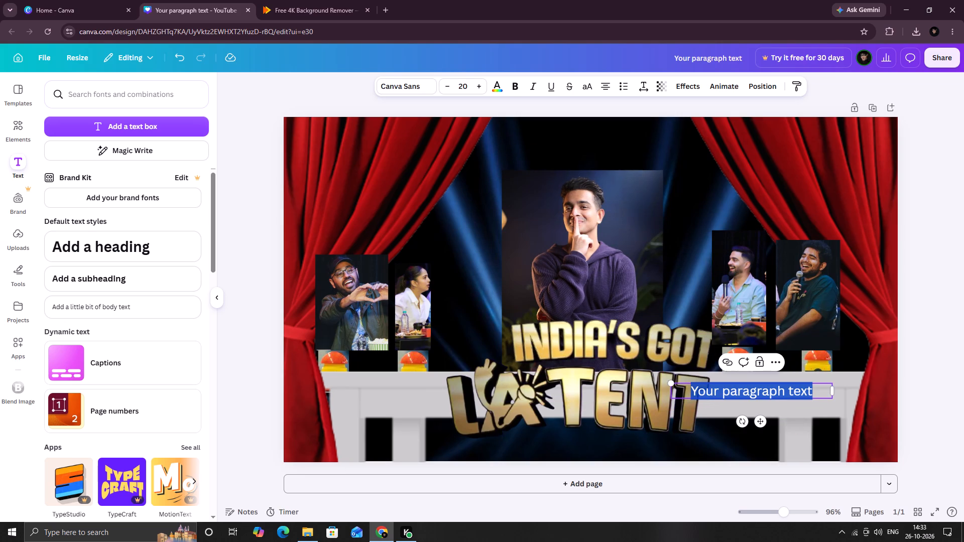
pyautogui.write('SEASON')
pyautogui.press('space')
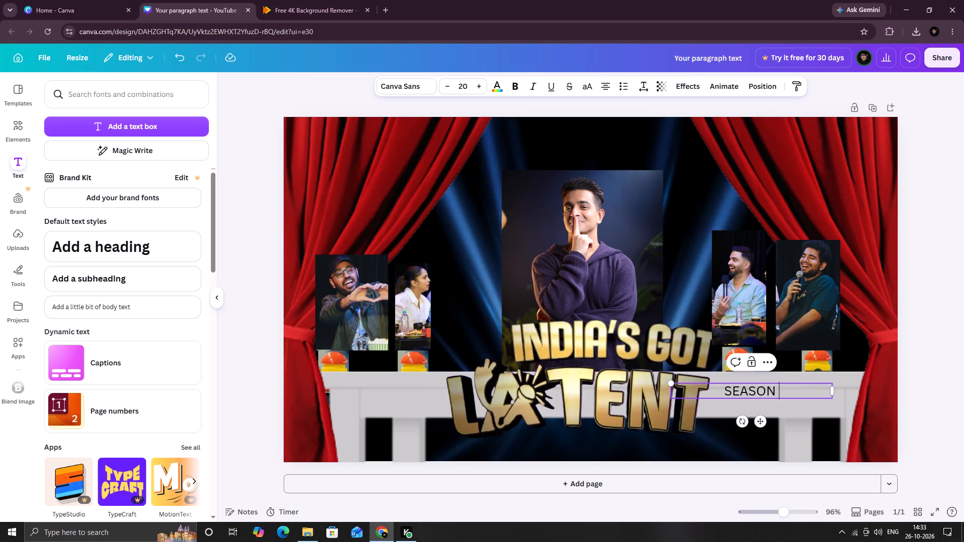
pyautogui.press('2')
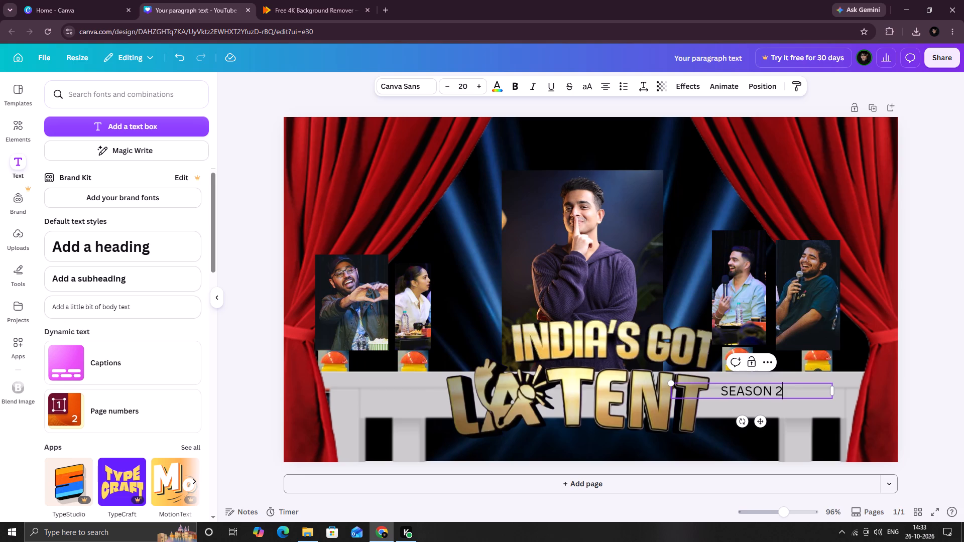
# Try Archivo Black and Shrikhand on the SEASON 2 text, and set its font to Gagalin.
pyautogui.click(409, 80)
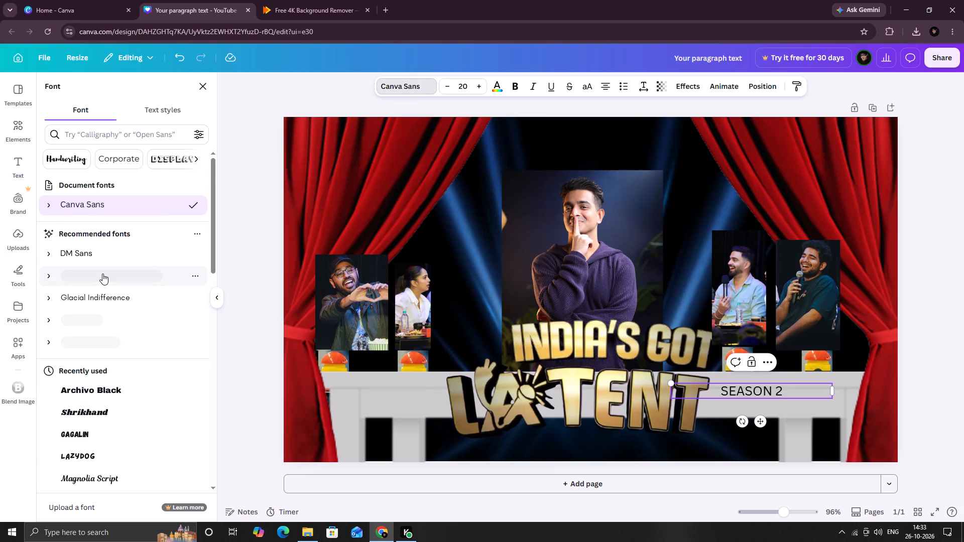
pyautogui.click(88, 388)
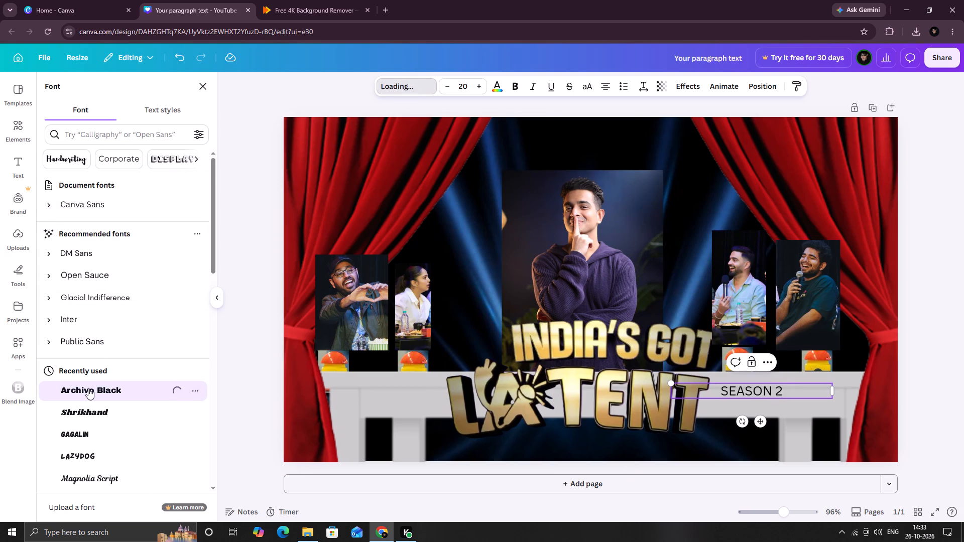
pyautogui.scroll(-1, 88, 388)
pyautogui.click(104, 364)
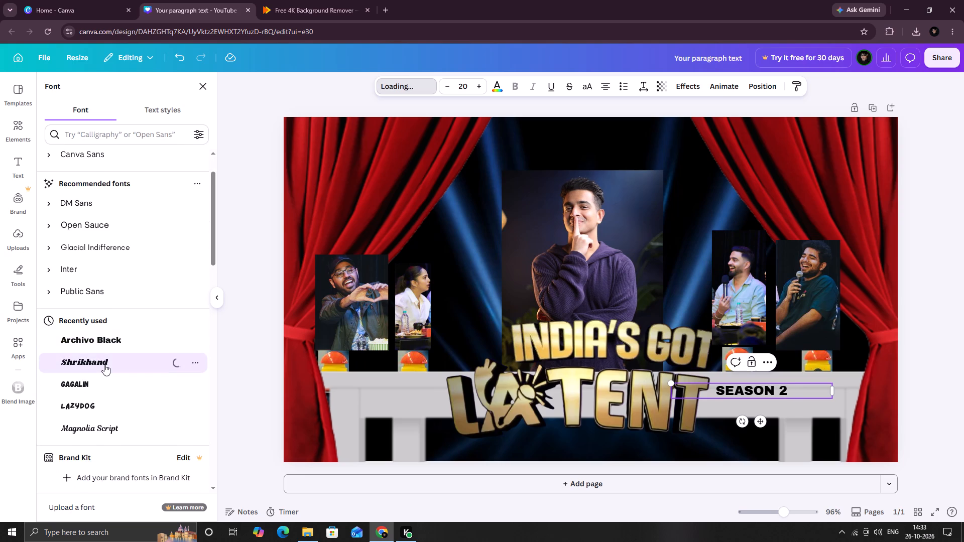
pyautogui.click(98, 386)
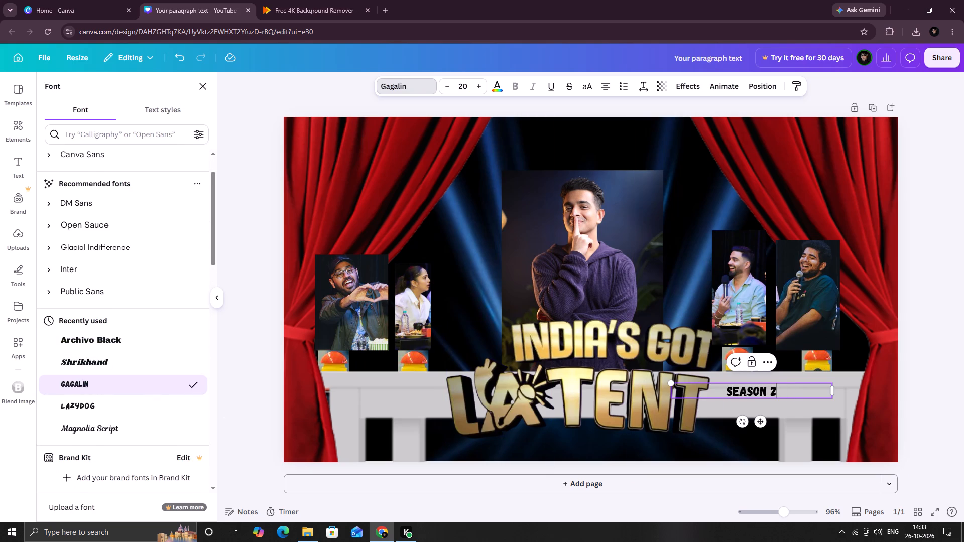
# Enlarge the SEASON 2 text to about size 27.3 and move it onto the left curtain near the page's upper corner.
pyautogui.moveTo(666, 383); pyautogui.dragTo(617, 284)
pyautogui.click(725, 389)
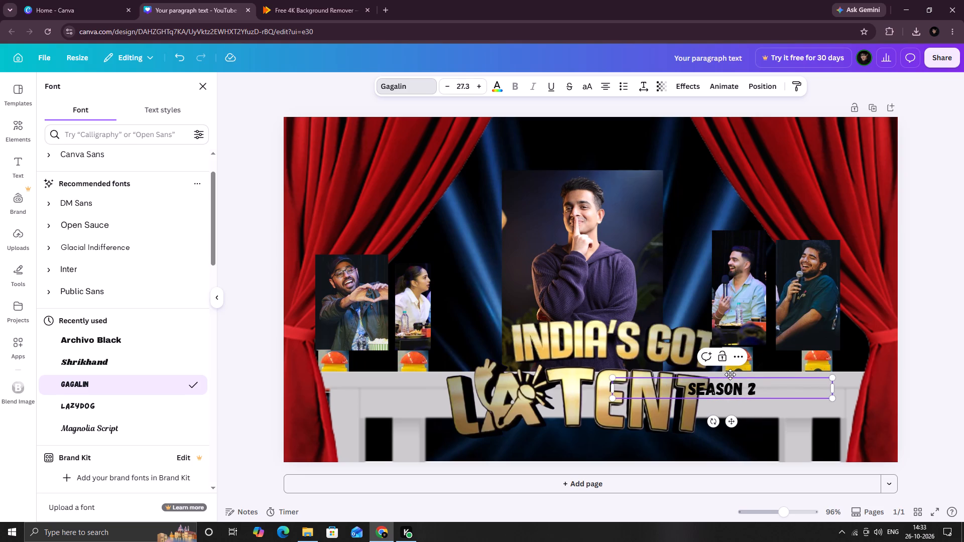
pyautogui.moveTo(730, 374); pyautogui.dragTo(375, 141)
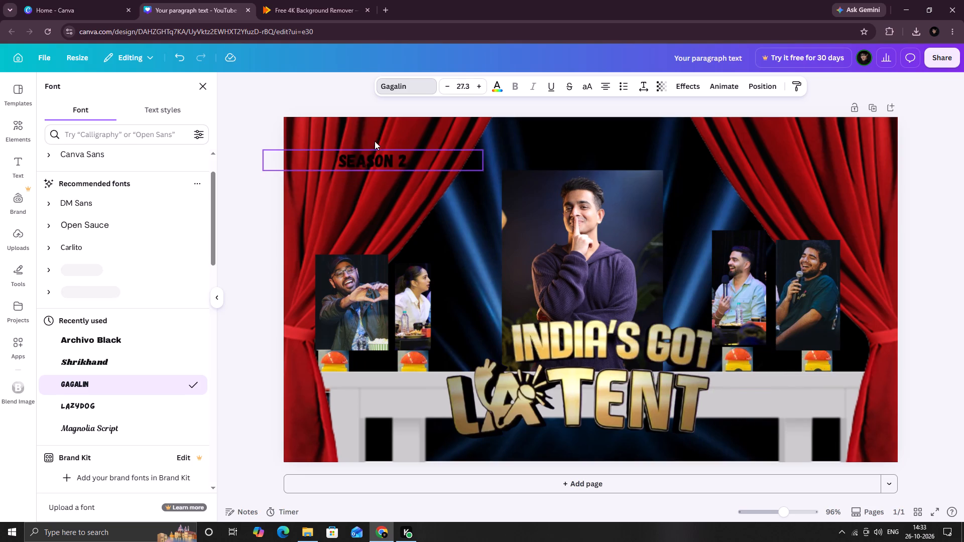
pyautogui.moveTo(375, 141); pyautogui.dragTo(341, 122)
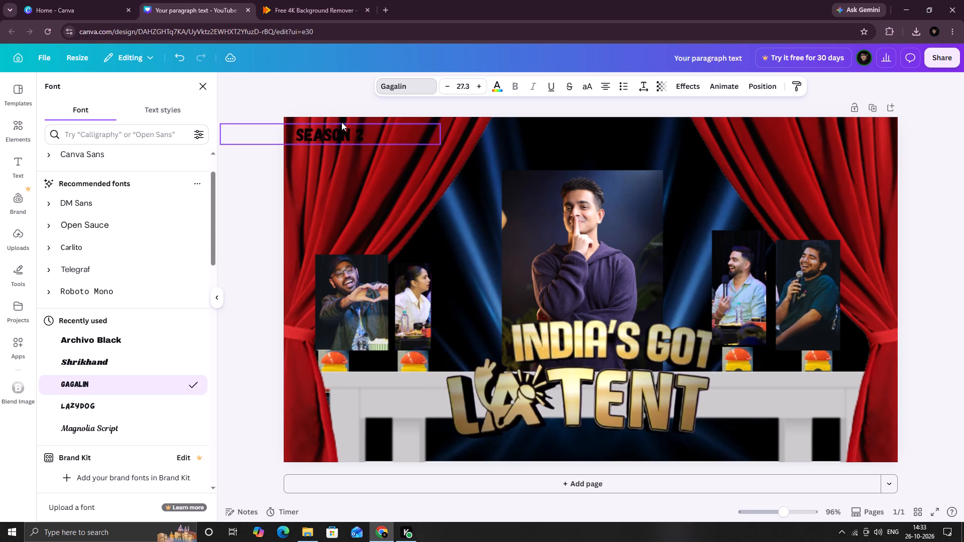
pyautogui.moveTo(341, 122); pyautogui.dragTo(351, 125)
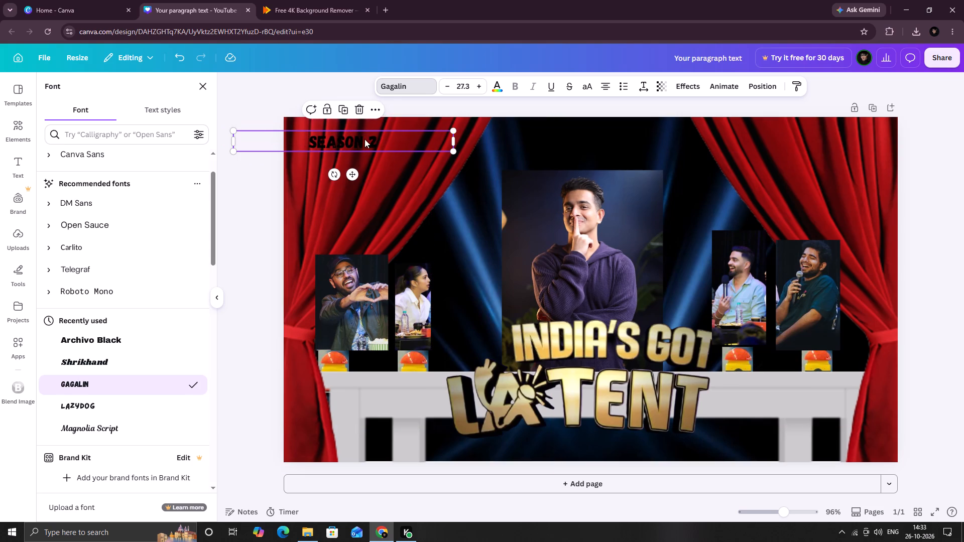
# Insert a # before the 2 so the text reads SEASON #2.
pyautogui.click(365, 140)
pyautogui.click(367, 140)
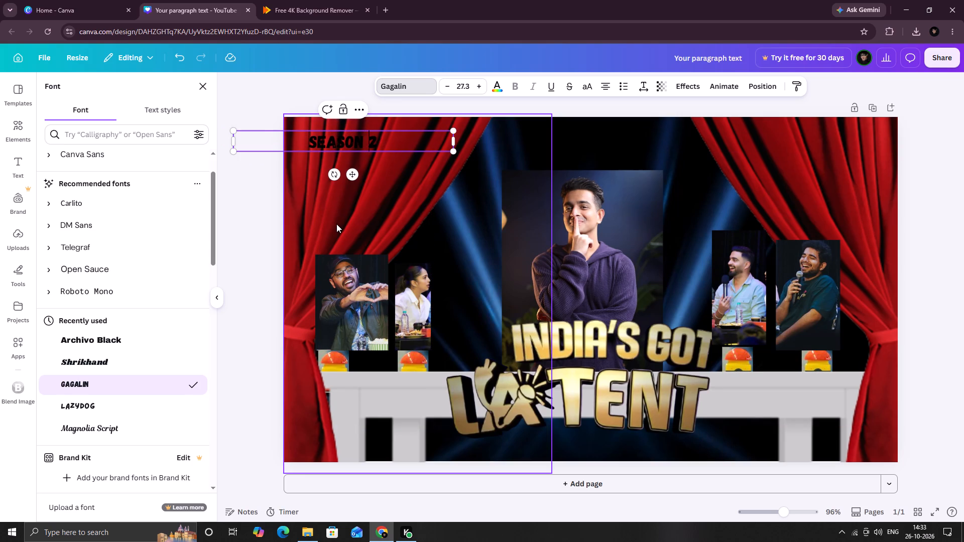
pyautogui.hotkey('shift', '#')
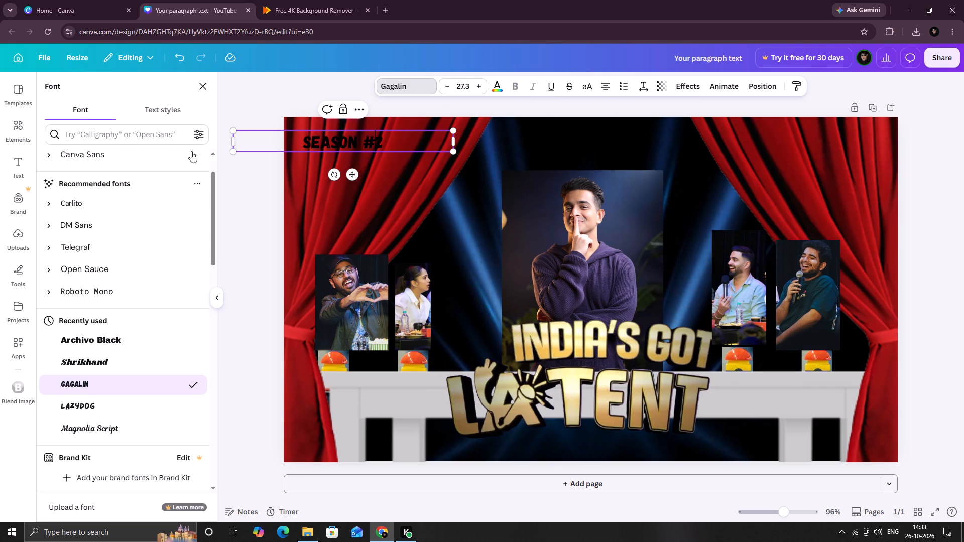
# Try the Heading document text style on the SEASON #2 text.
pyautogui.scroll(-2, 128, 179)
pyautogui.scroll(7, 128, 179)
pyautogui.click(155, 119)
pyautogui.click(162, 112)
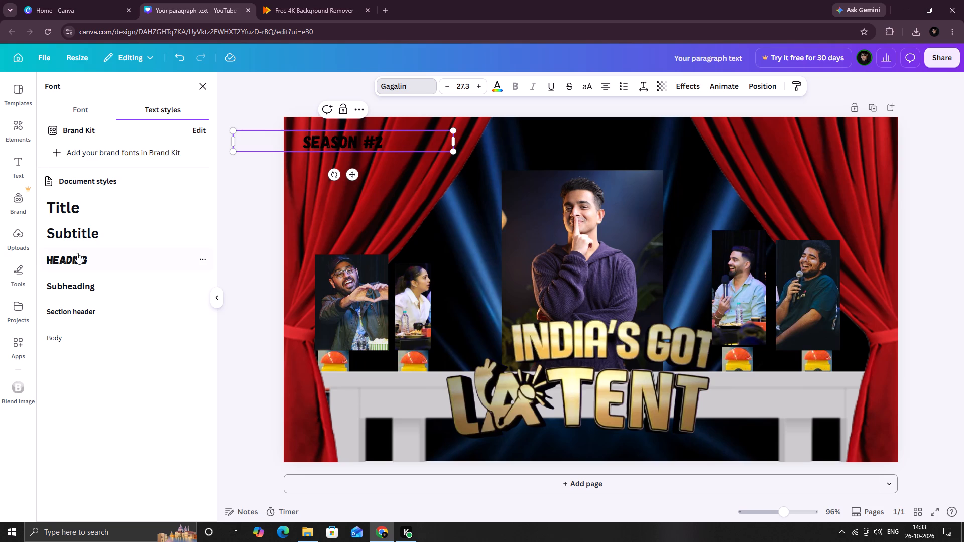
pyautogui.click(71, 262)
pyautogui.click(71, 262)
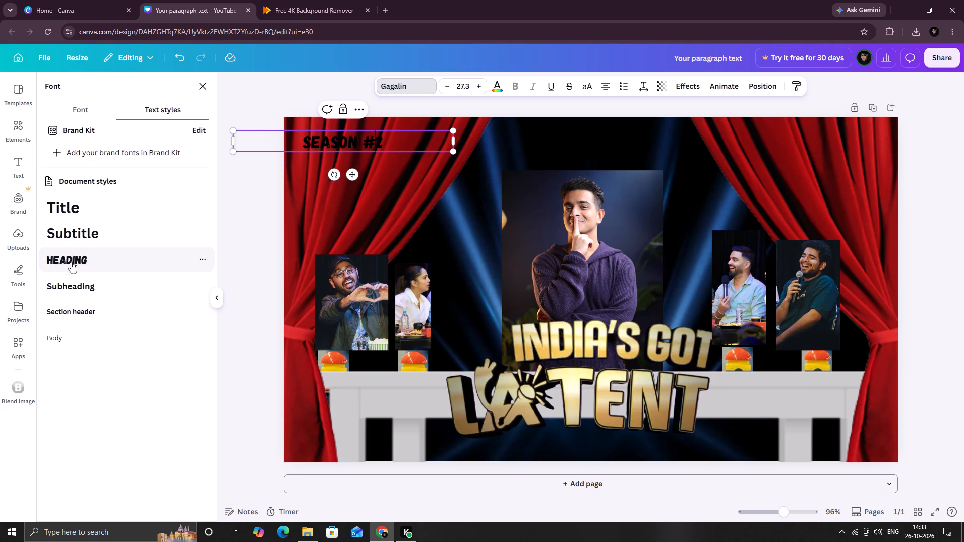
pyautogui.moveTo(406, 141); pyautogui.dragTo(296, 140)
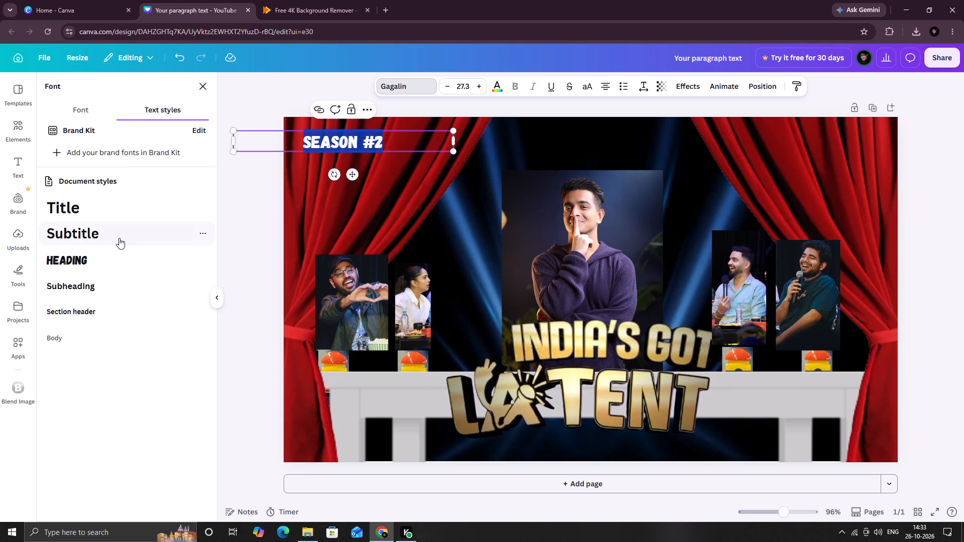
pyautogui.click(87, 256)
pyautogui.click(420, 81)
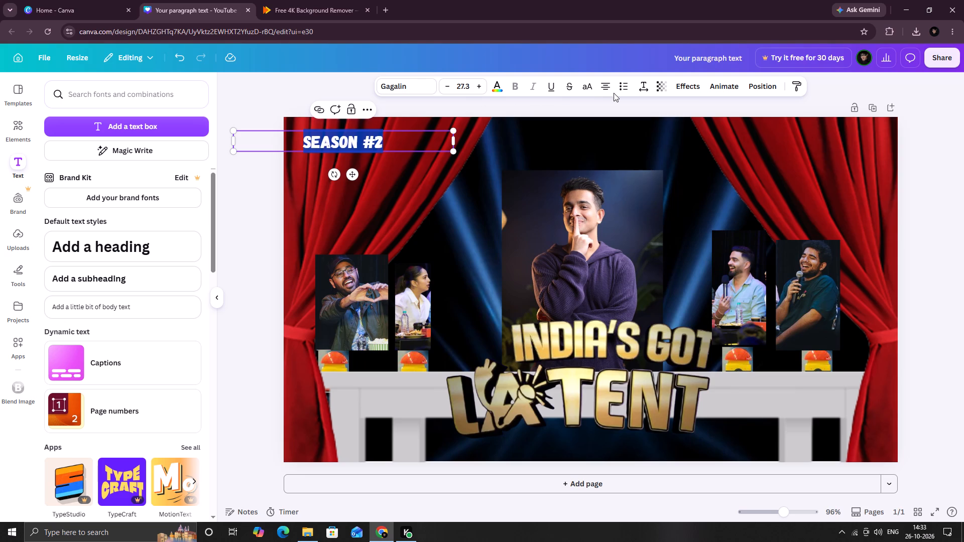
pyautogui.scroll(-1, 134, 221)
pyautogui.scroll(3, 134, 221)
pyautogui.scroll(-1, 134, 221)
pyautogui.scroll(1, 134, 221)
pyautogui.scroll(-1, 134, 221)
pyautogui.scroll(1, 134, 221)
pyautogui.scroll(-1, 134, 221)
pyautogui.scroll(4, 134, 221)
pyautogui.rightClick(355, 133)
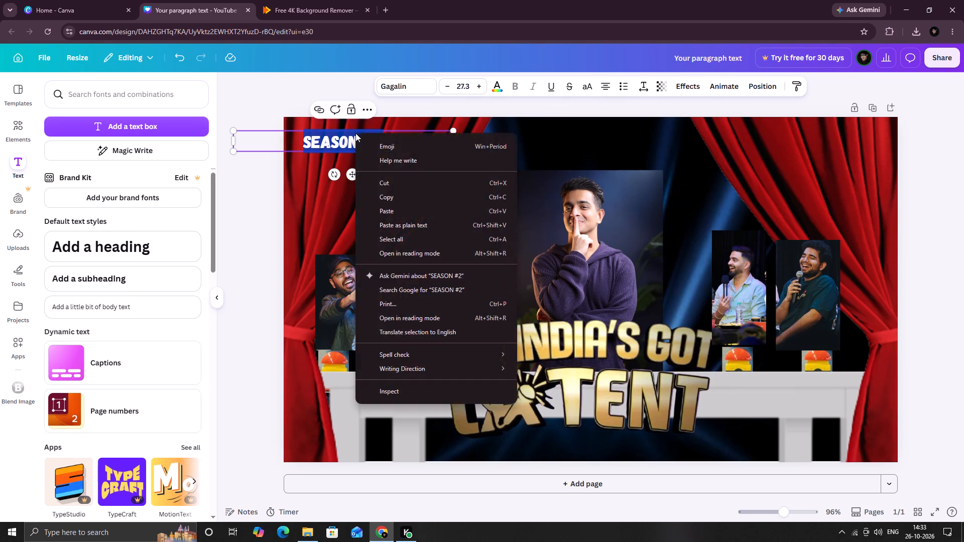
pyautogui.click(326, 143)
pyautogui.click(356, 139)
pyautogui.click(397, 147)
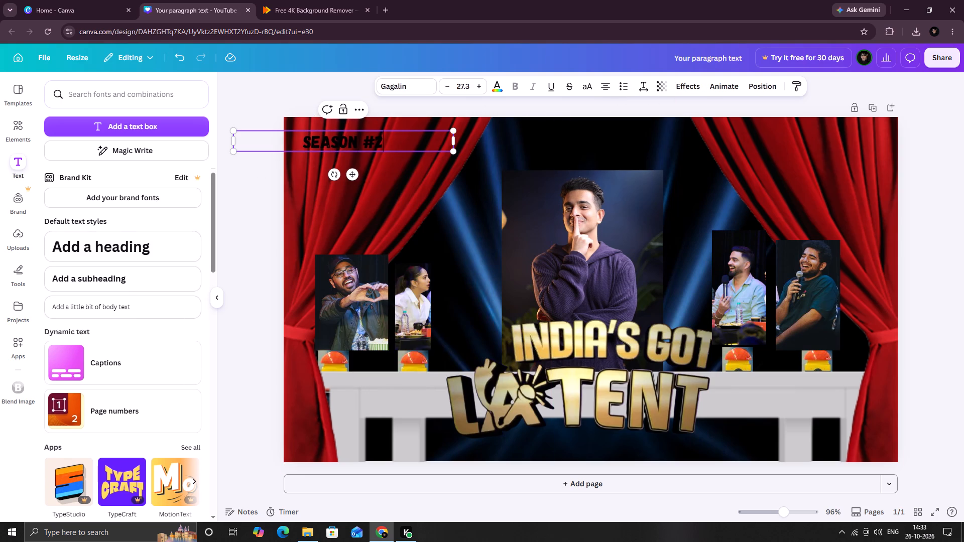
# Recolour the SEASON #2 text white (#FFFFFF), applying the colour change to all matching black on the page.
pyautogui.click(500, 92)
pyautogui.click(57, 162)
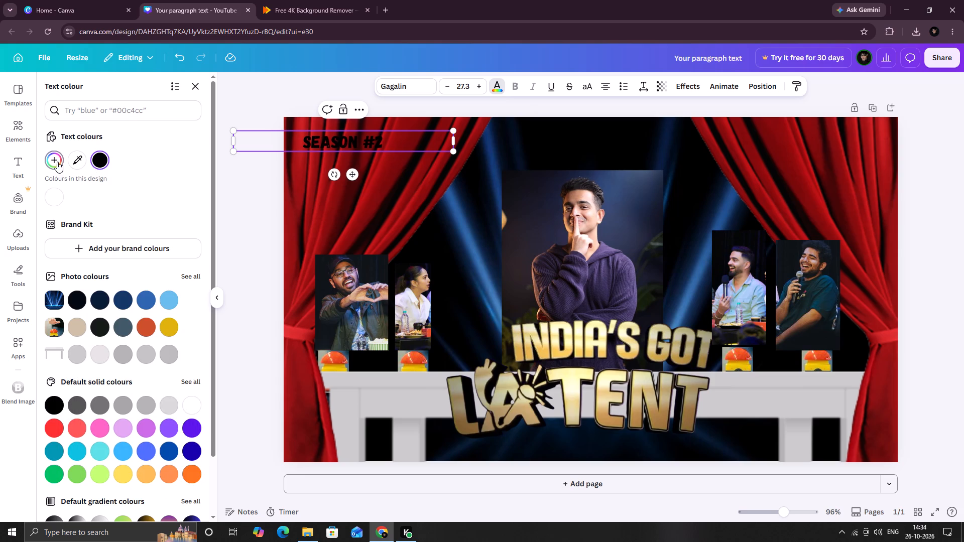
pyautogui.click(58, 206)
pyautogui.click(56, 205)
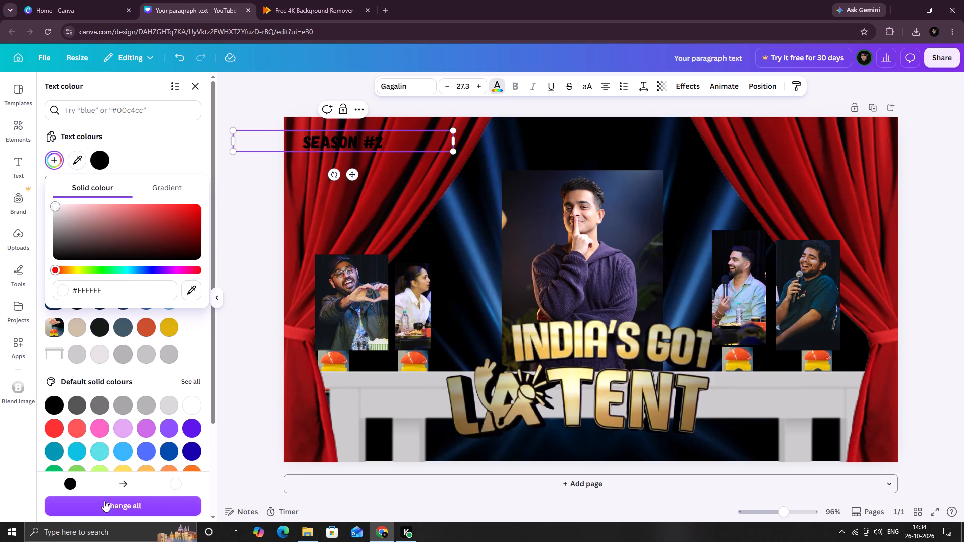
pyautogui.click(119, 504)
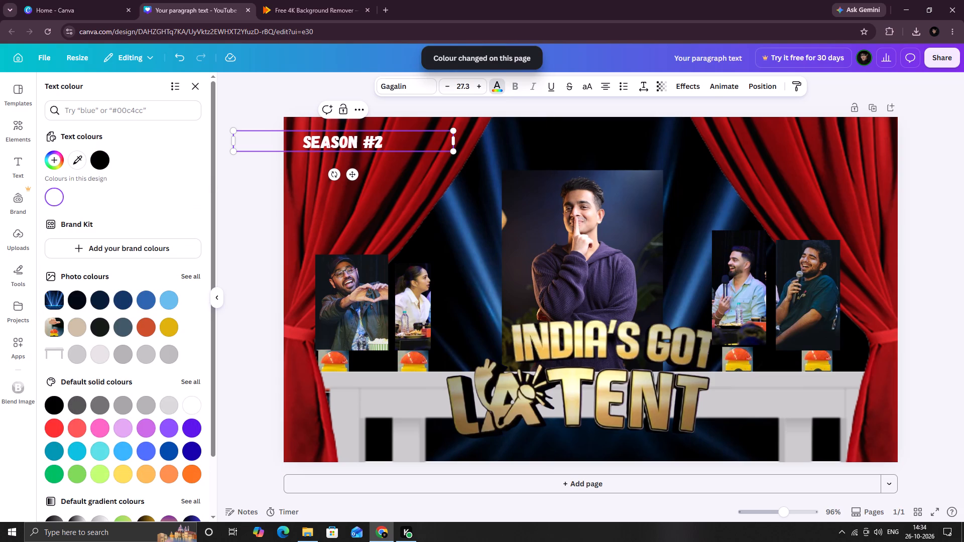
pyautogui.click(398, 142)
# Enlarge the SEASON #2 text to about size 79.2 and move it into the page's upper-left corner.
pyautogui.click(355, 153)
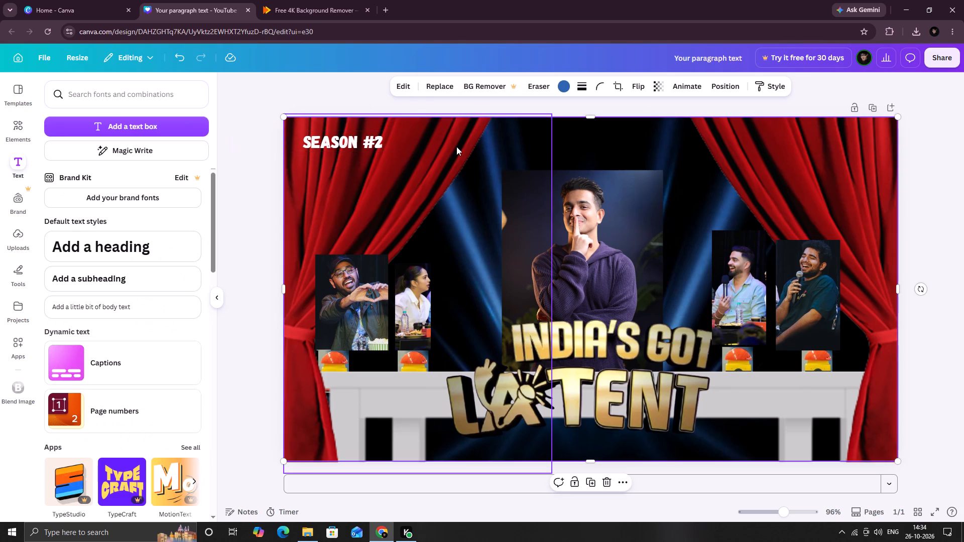
pyautogui.click(456, 147)
pyautogui.click(439, 145)
pyautogui.moveTo(450, 149); pyautogui.dragTo(463, 182)
pyautogui.moveTo(470, 155); pyautogui.dragTo(523, 418)
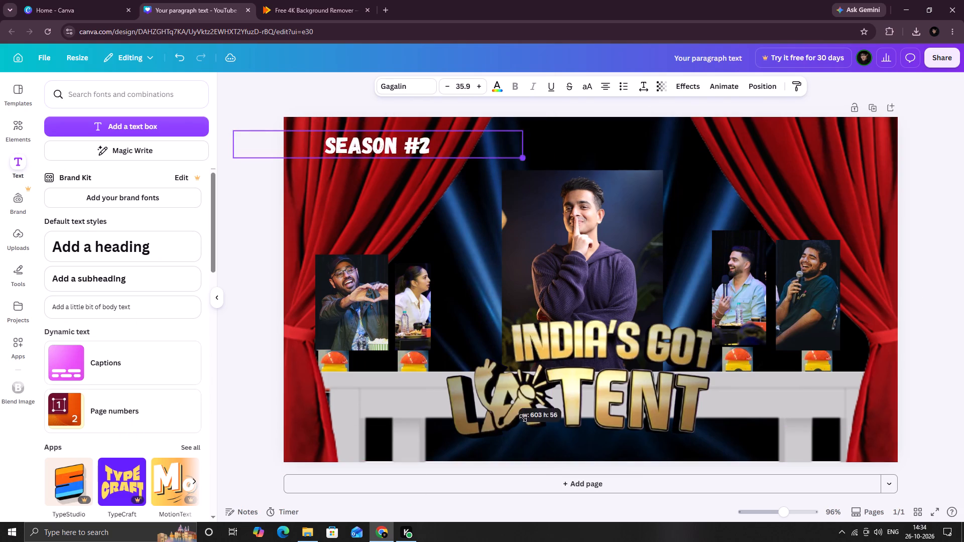
pyautogui.moveTo(523, 418); pyautogui.dragTo(840, 537)
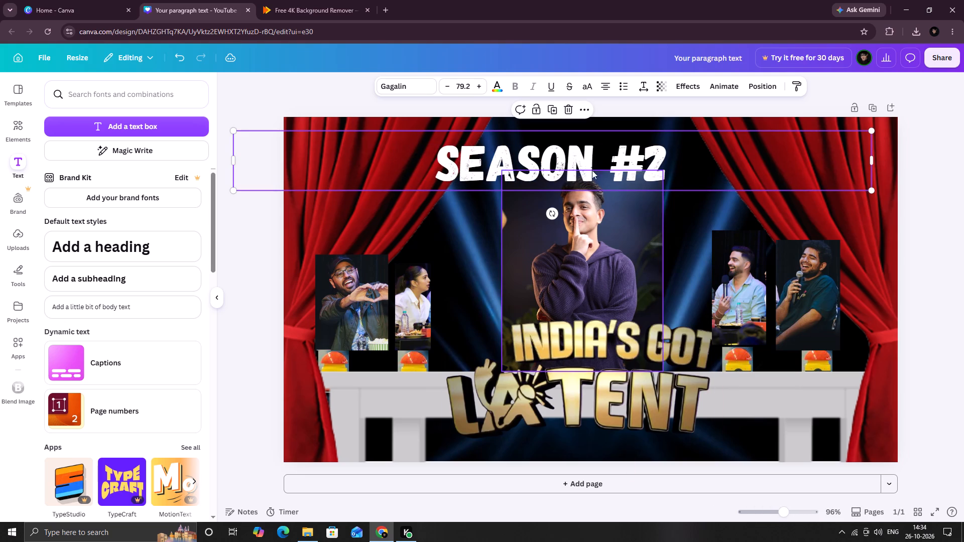
pyautogui.moveTo(622, 143); pyautogui.dragTo(469, 128)
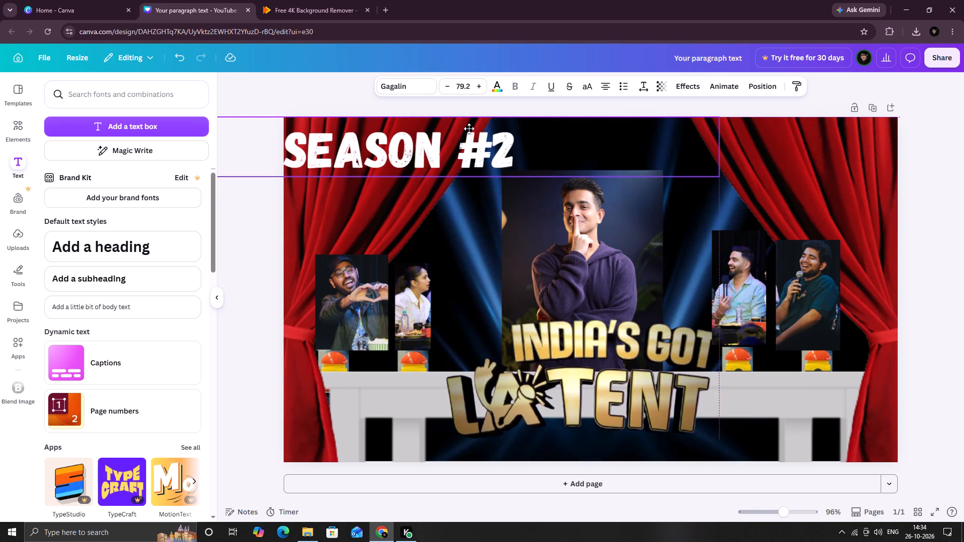
pyautogui.moveTo(469, 128); pyautogui.dragTo(475, 127)
pyautogui.click(236, 202)
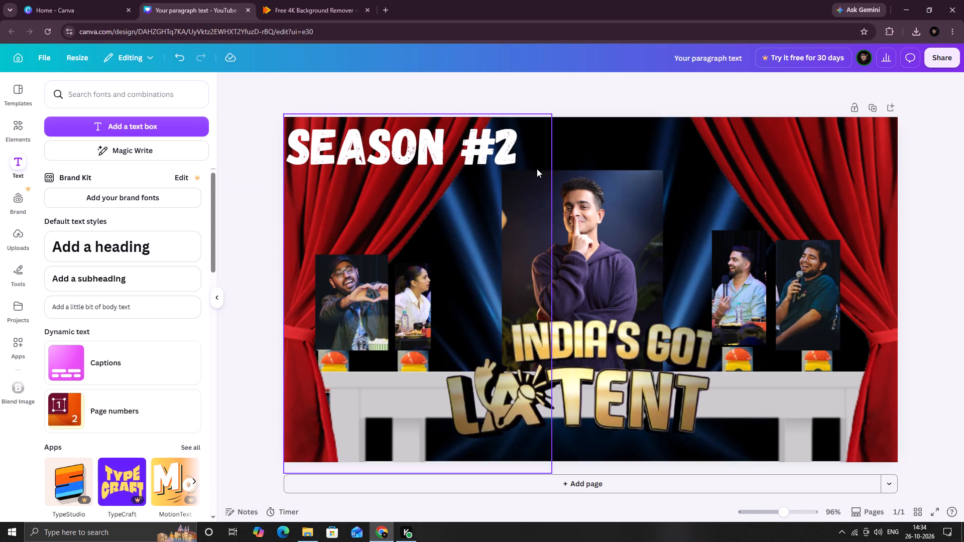
# Add a text box reading EP #1 in the same style and place it in the page's upper-right corner.
pyautogui.click(565, 137)
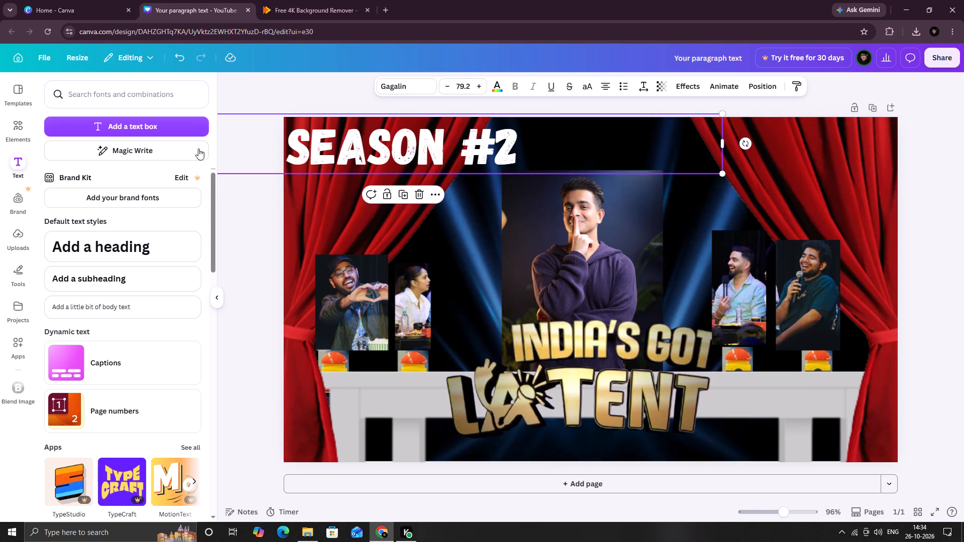
pyautogui.click(185, 133)
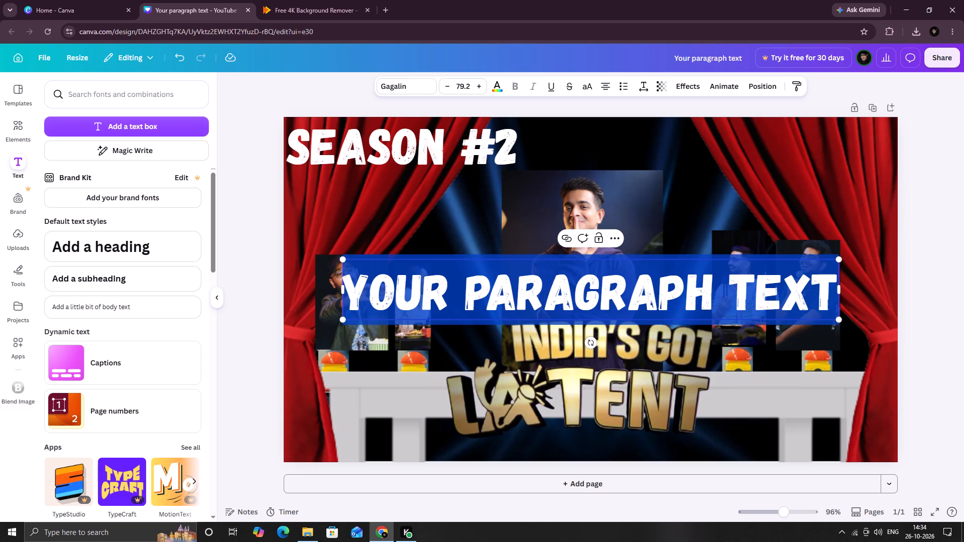
pyautogui.write('EP')
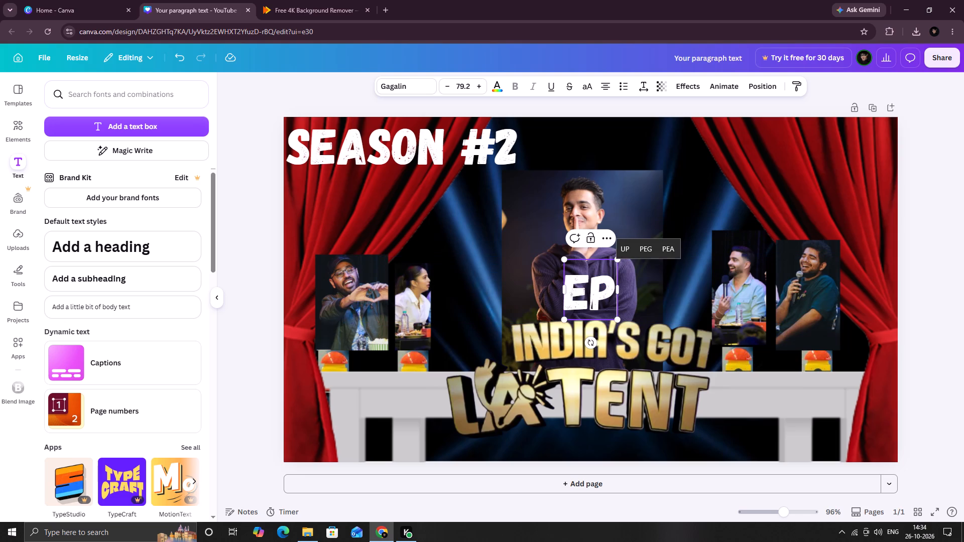
pyautogui.press('space')
pyautogui.write('#')
pyautogui.press('BackSpace')
pyautogui.hotkey('shift', '#')
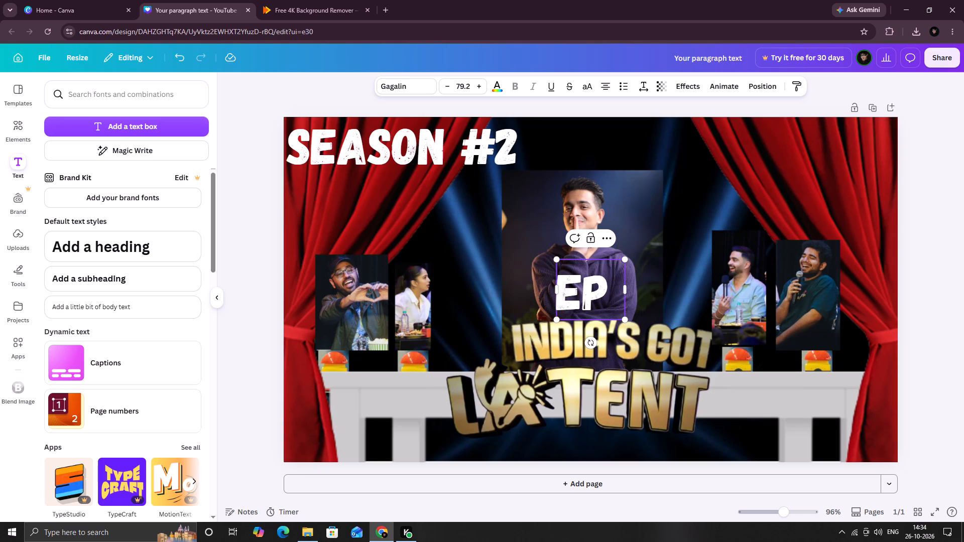
pyautogui.press('1')
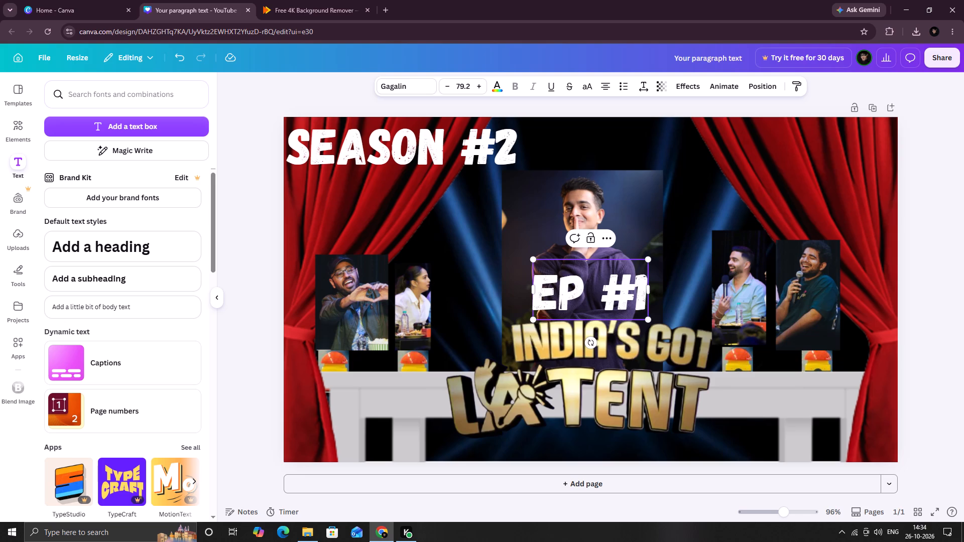
pyautogui.moveTo(593, 259); pyautogui.dragTo(836, 110)
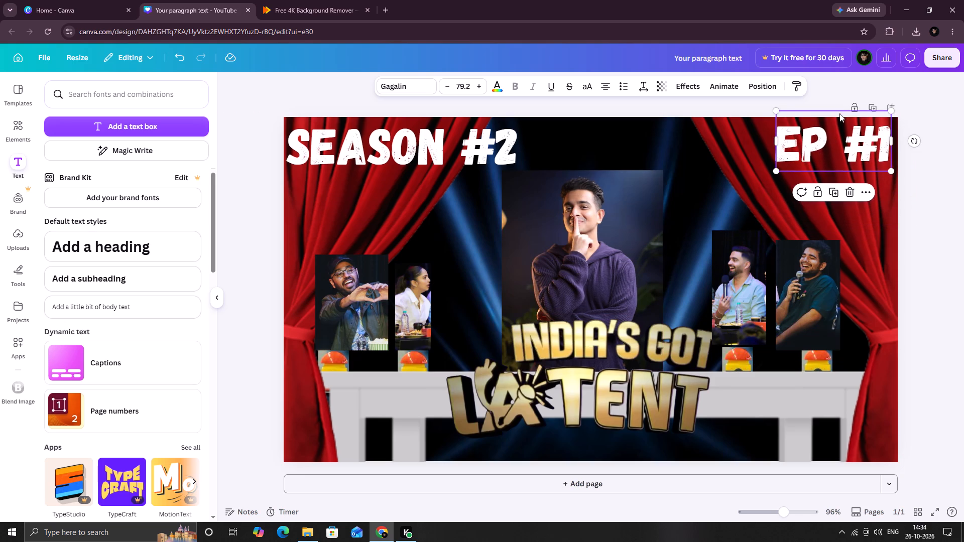
pyautogui.click(959, 104)
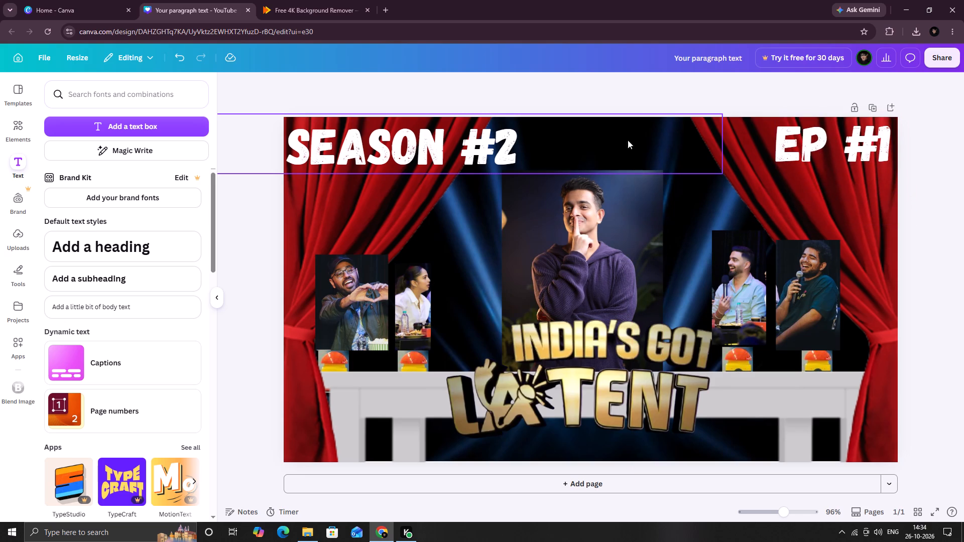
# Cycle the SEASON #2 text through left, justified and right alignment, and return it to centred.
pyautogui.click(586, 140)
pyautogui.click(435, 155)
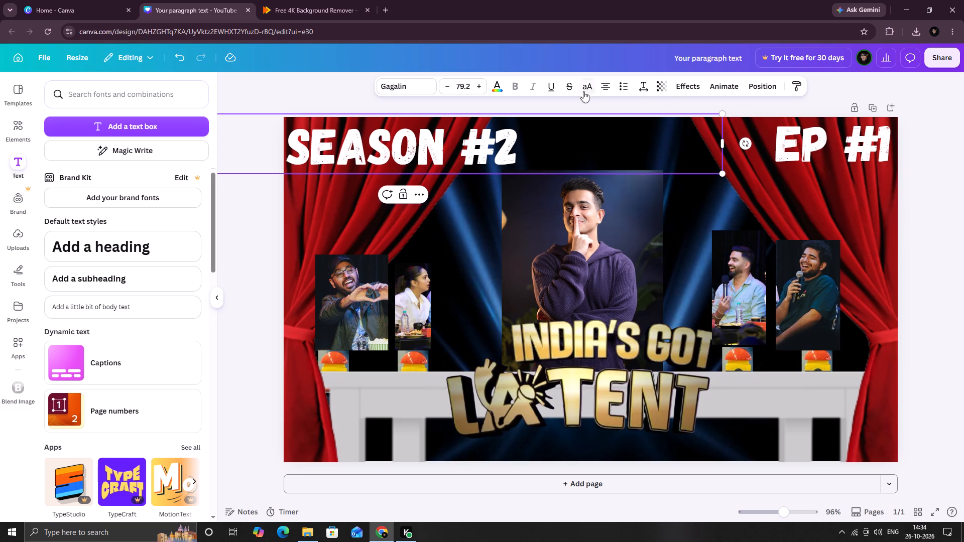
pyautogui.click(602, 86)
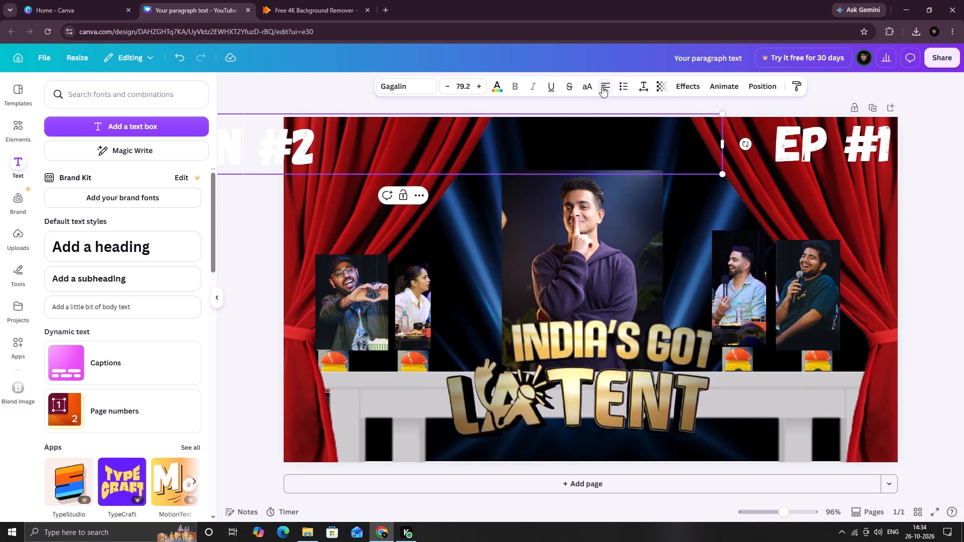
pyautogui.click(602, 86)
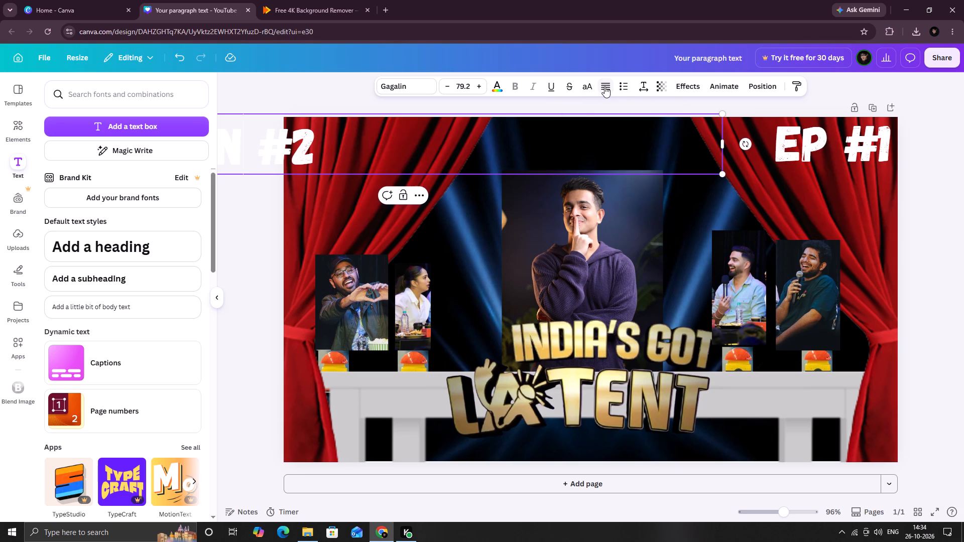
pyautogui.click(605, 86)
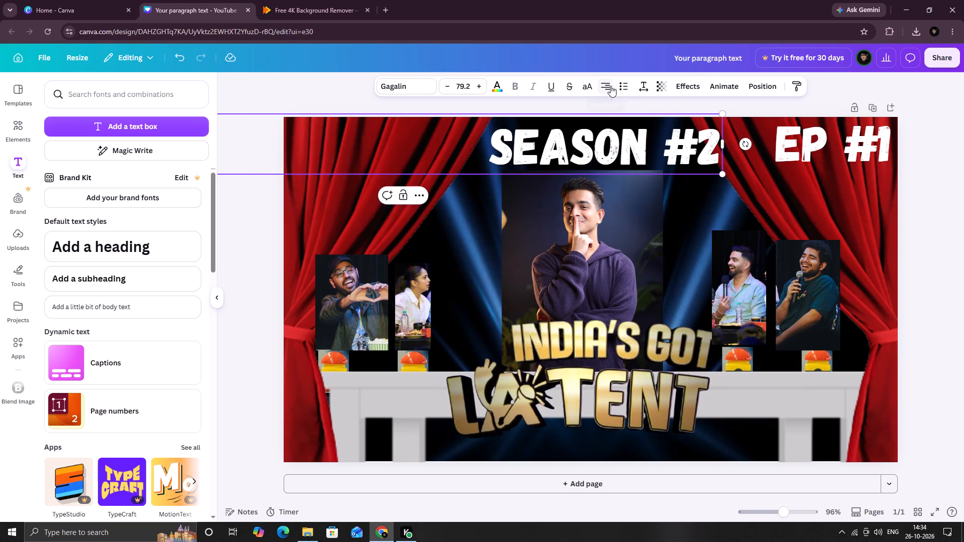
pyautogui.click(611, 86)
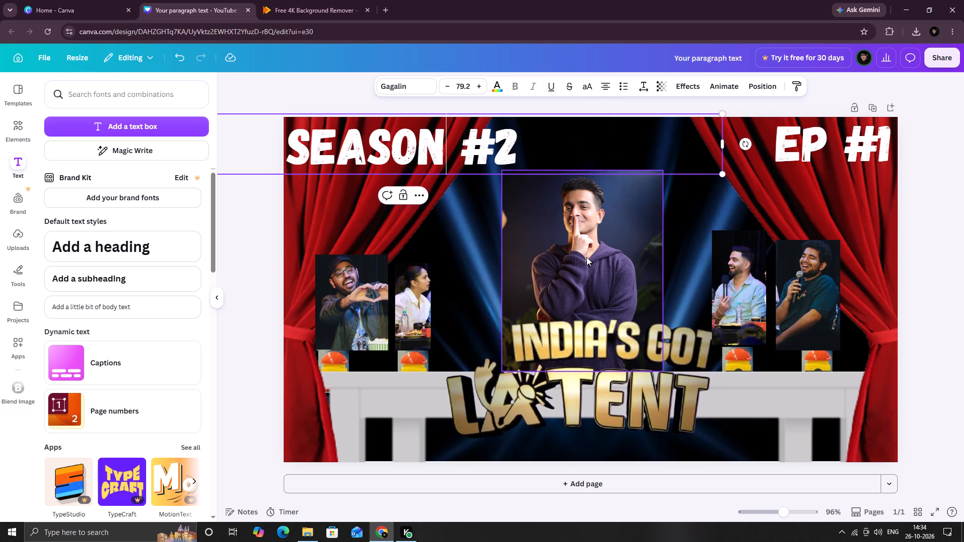
# Widen the woman panelist's photo slightly and extend its upper edge above the heart-gesture panelist's photo beside it.
pyautogui.click(586, 257)
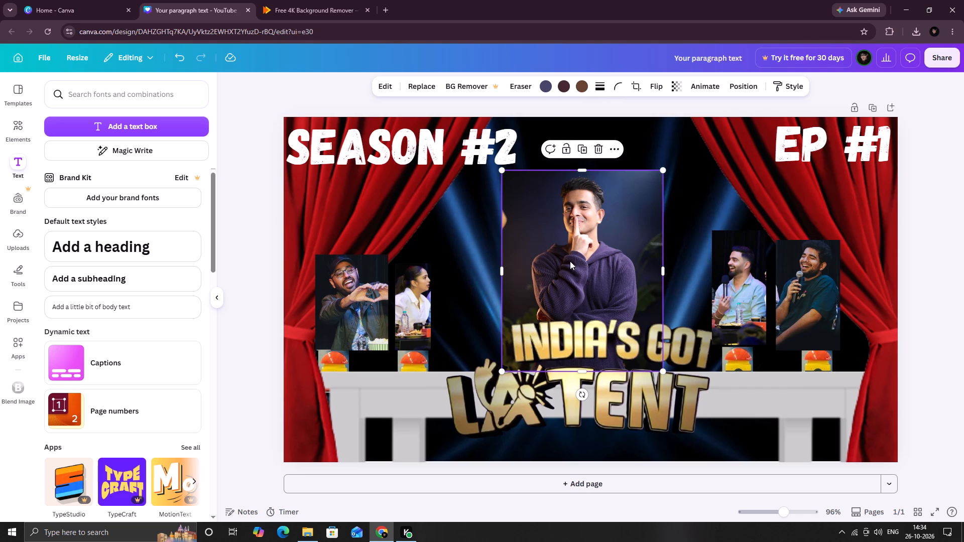
pyautogui.click(422, 287)
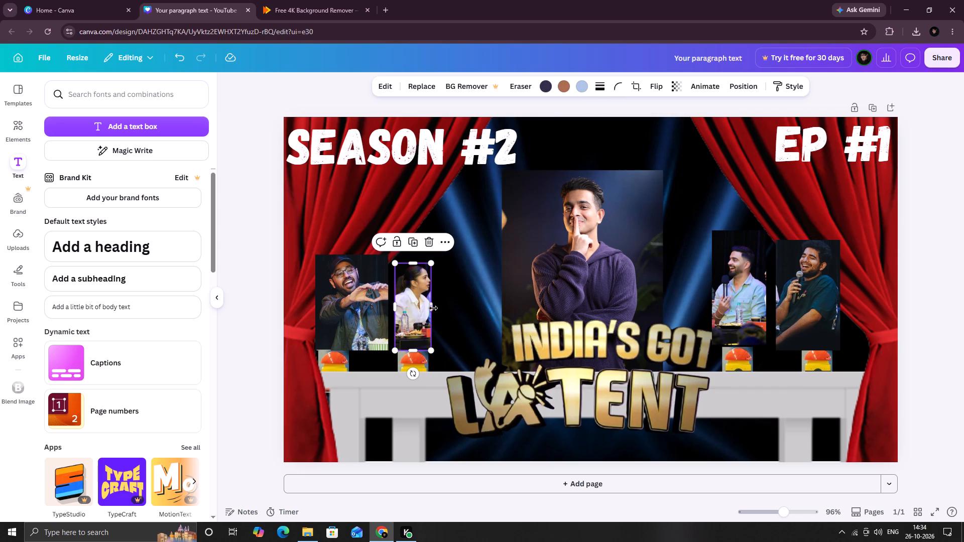
pyautogui.keyDown('ctrl'); pyautogui.click(433, 308); pyautogui.keyUp('ctrl')
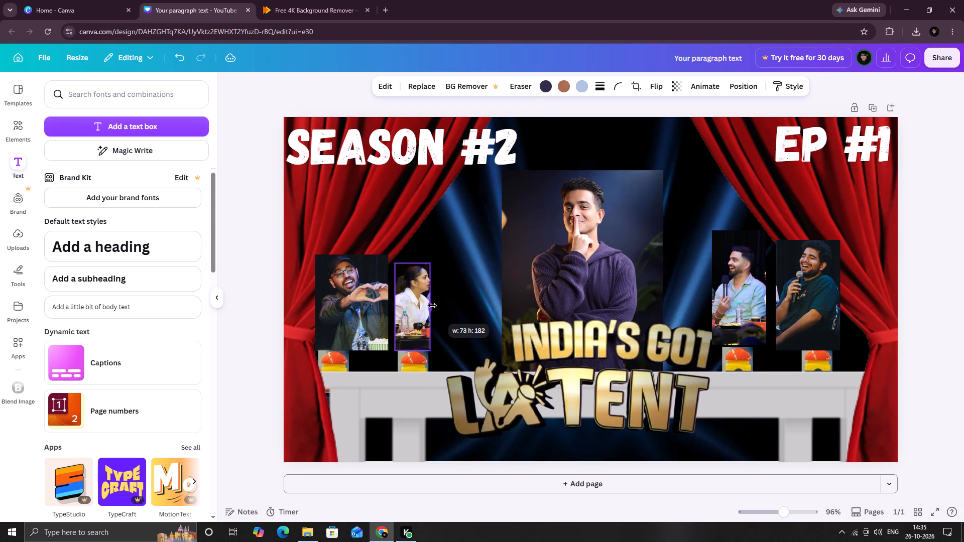
pyautogui.keyDown('ctrl'); pyautogui.click(427, 304); pyautogui.keyUp('ctrl')
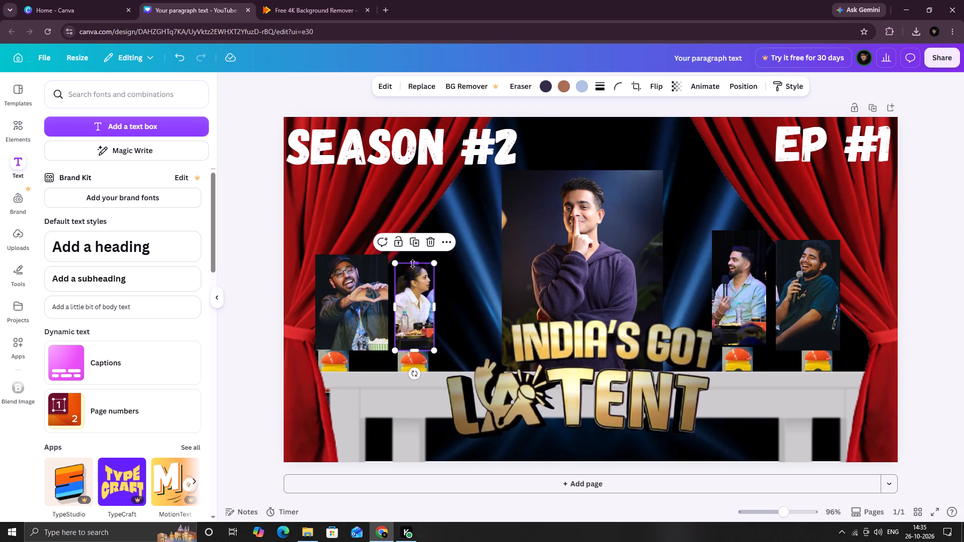
pyautogui.keyDown('ctrl'); pyautogui.moveTo(413, 264); pyautogui.dragTo(421, 241); pyautogui.keyUp('ctrl')
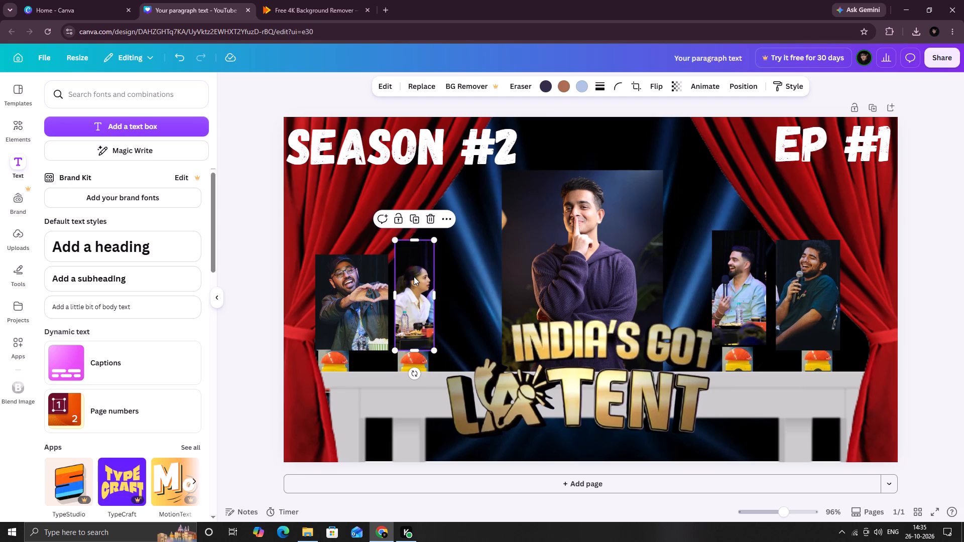
pyautogui.keyDown('ctrl'); pyautogui.scroll(1, 414, 277); pyautogui.keyUp('ctrl')
pyautogui.keyDown('ctrl'); pyautogui.scroll(-1, 414, 277); pyautogui.keyUp('ctrl')
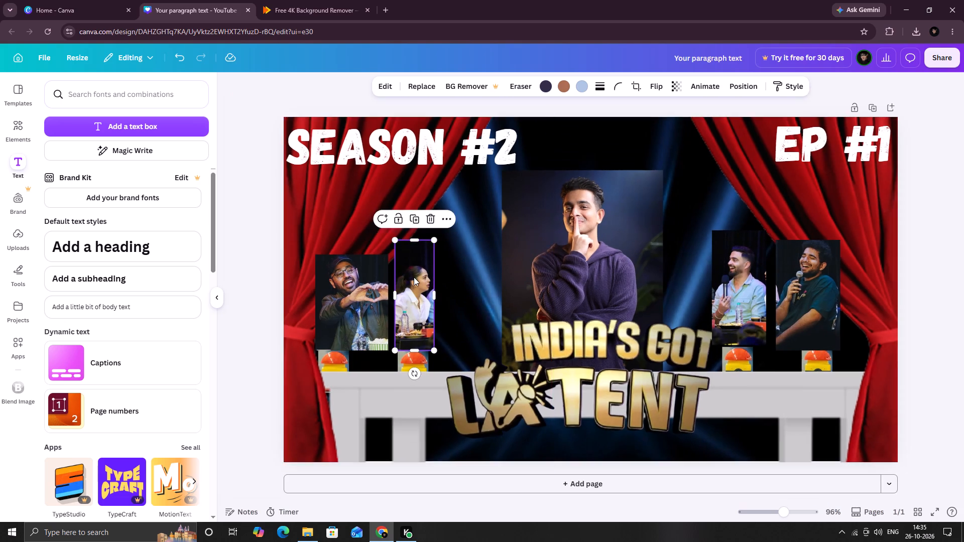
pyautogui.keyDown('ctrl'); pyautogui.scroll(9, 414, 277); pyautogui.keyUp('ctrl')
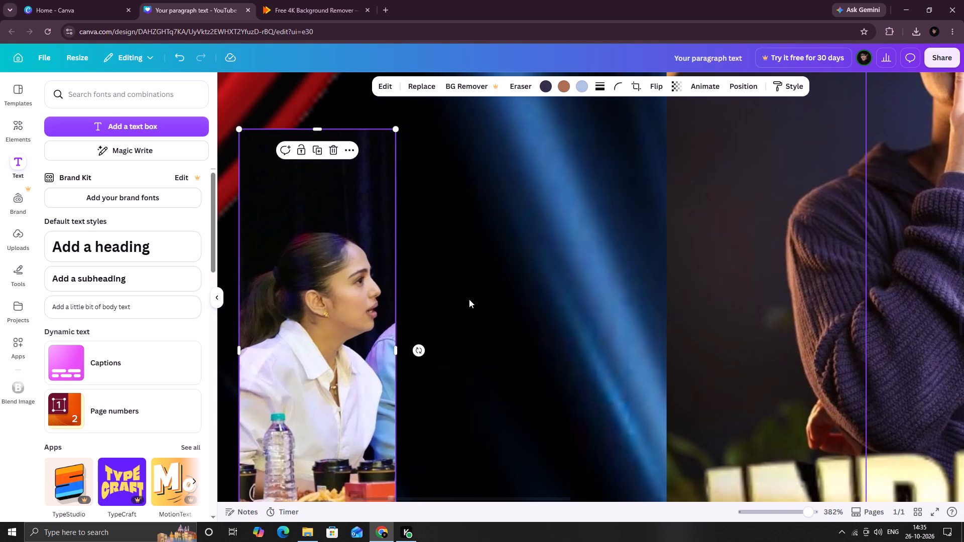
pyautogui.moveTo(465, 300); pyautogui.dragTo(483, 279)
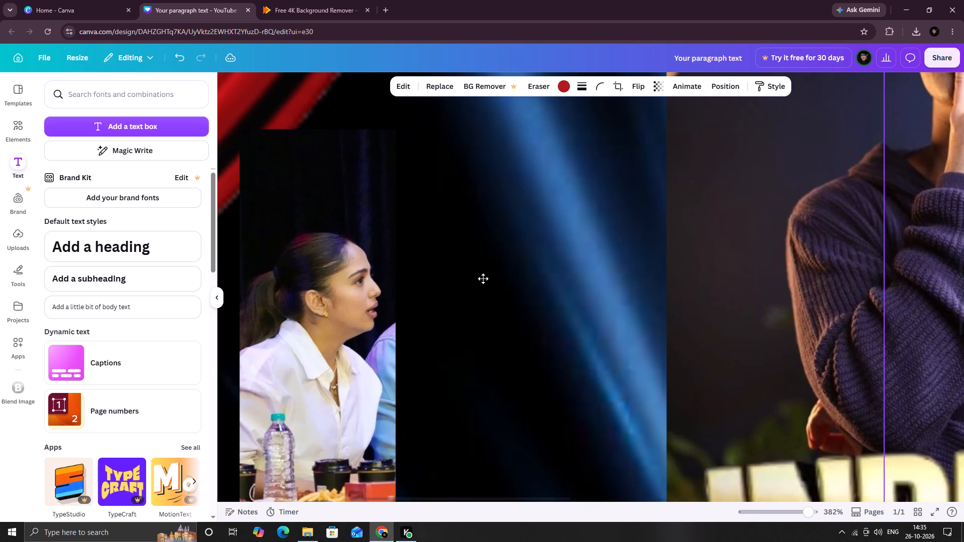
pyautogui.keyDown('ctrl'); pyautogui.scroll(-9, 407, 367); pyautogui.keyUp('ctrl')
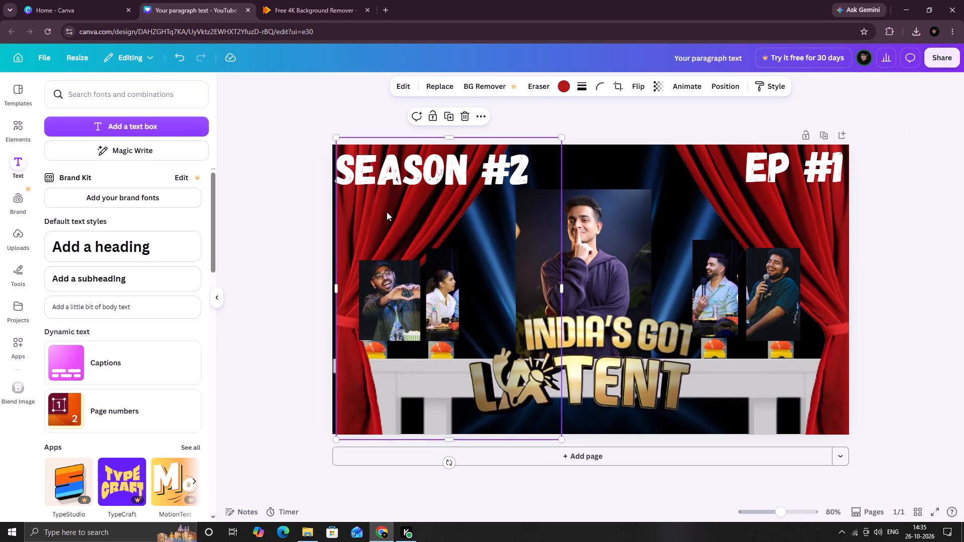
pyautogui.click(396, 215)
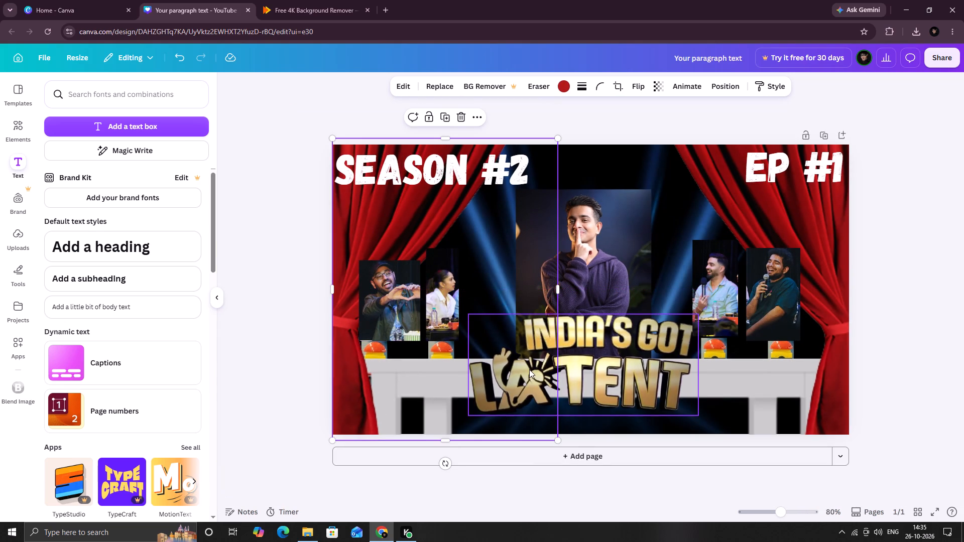
# Move the India's Got Latent logo slightly down and right so it sits horizontally centred on the page over the desk.
pyautogui.click(603, 374)
pyautogui.moveTo(607, 376); pyautogui.dragTo(615, 389)
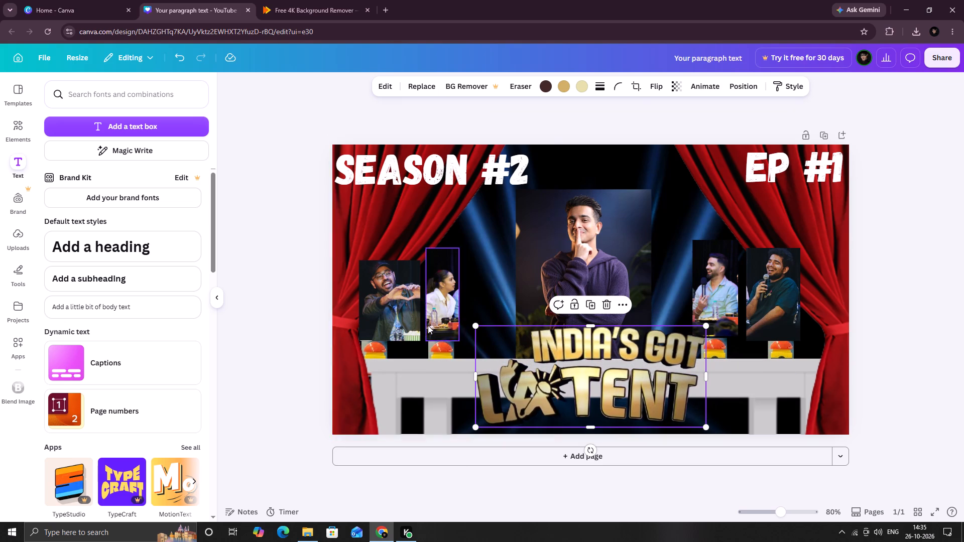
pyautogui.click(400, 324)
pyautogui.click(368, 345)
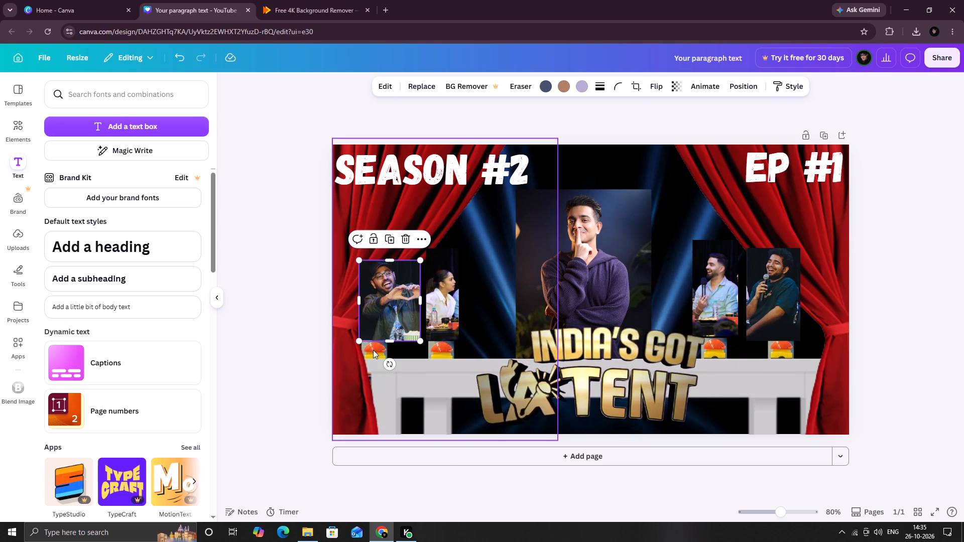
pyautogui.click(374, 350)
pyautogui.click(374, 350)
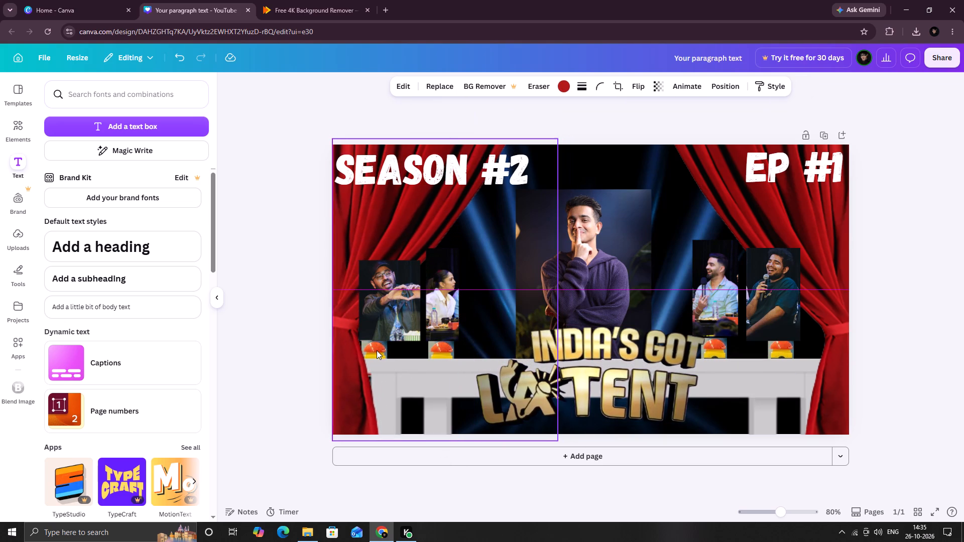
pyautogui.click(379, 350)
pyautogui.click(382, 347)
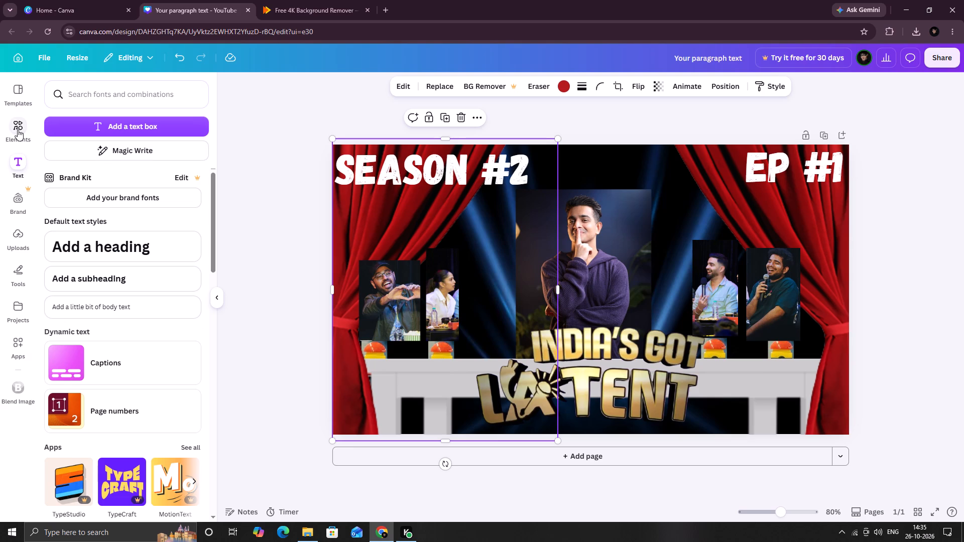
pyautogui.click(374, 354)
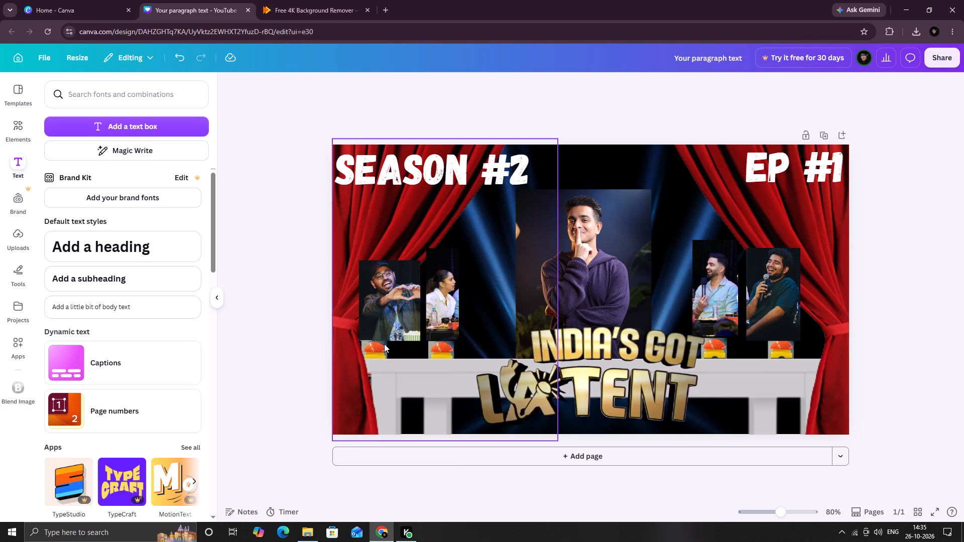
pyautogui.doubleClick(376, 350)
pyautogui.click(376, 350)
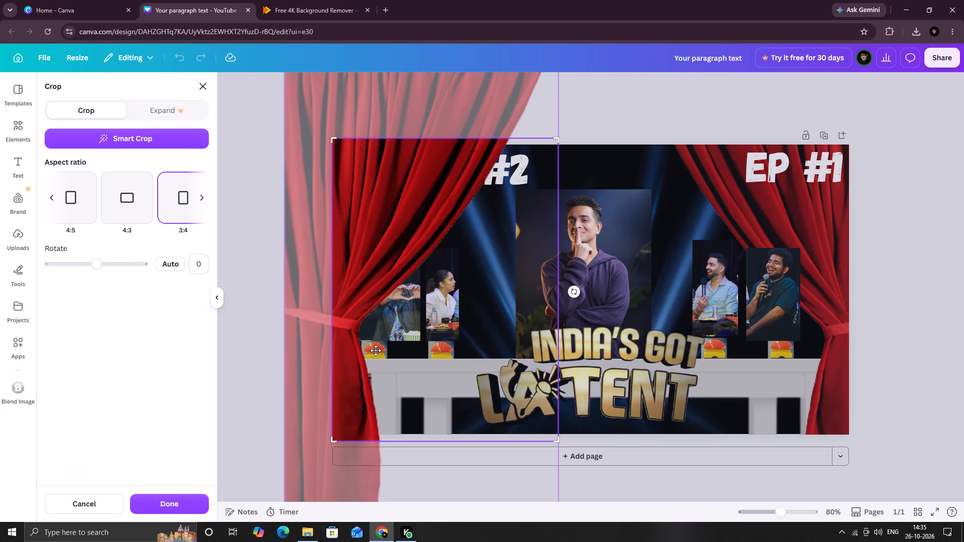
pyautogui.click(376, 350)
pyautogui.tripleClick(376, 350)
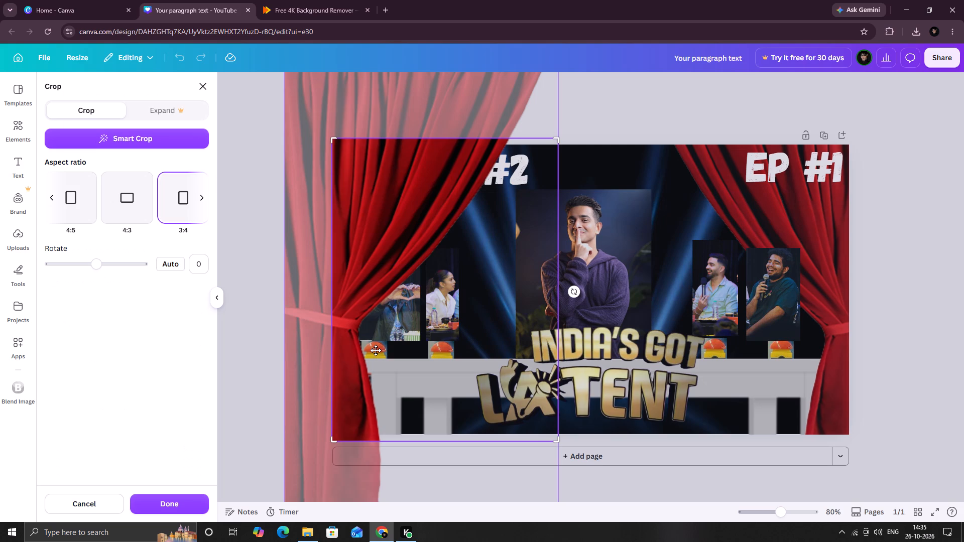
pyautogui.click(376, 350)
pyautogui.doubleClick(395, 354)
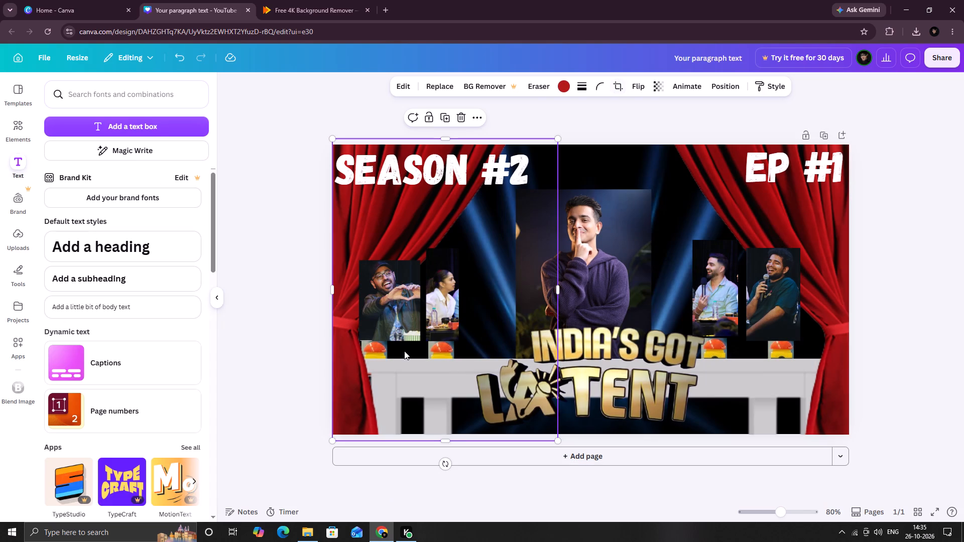
# Show the design's layers and shift the buzzer below the heart-gesture panelist slightly right along the desk.
pyautogui.rightClick(405, 298)
pyautogui.click(468, 273)
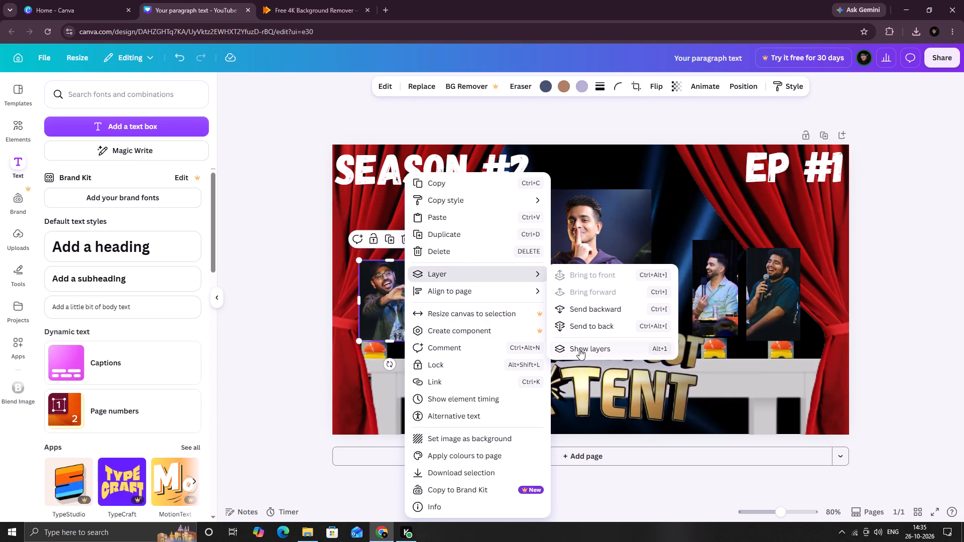
pyautogui.click(579, 349)
pyautogui.scroll(-3, 136, 368)
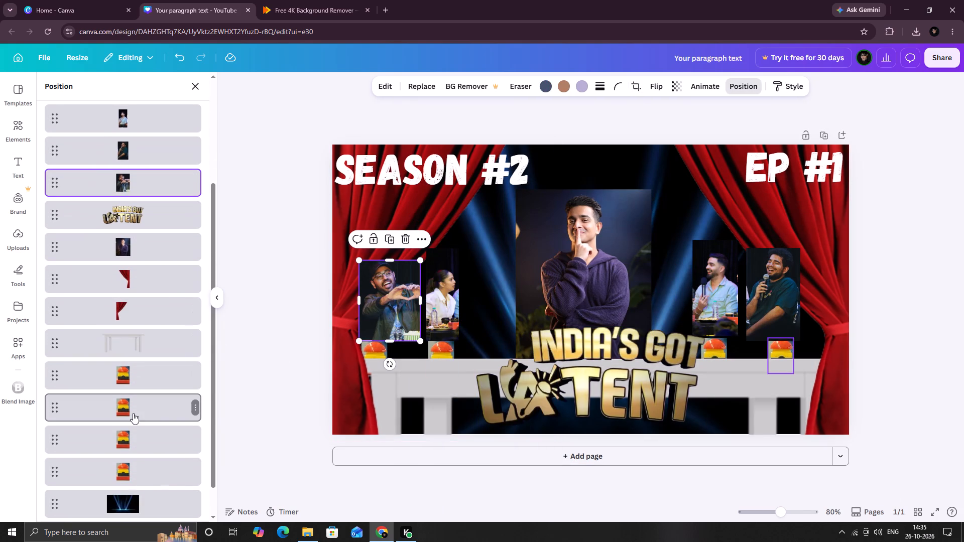
pyautogui.click(128, 477)
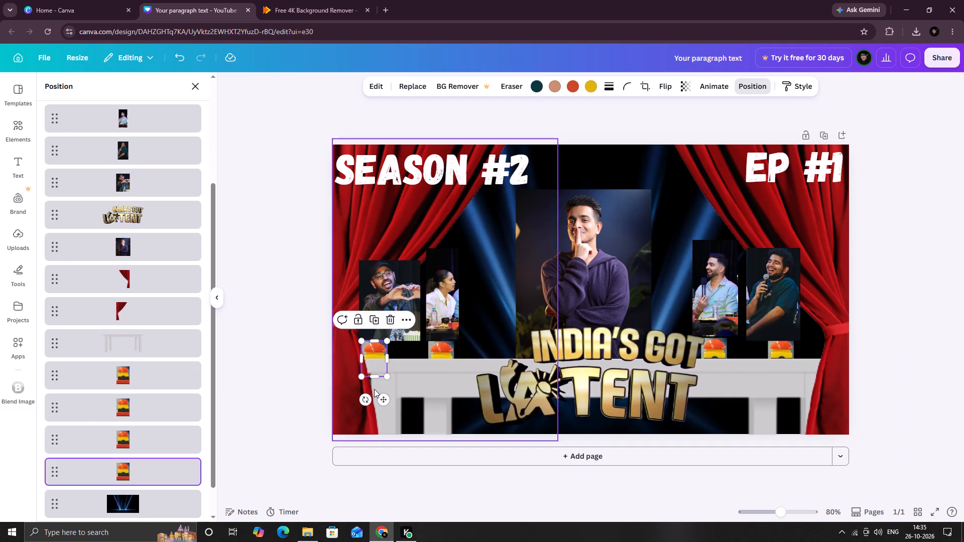
pyautogui.click(388, 349)
pyautogui.moveTo(376, 353); pyautogui.dragTo(383, 353)
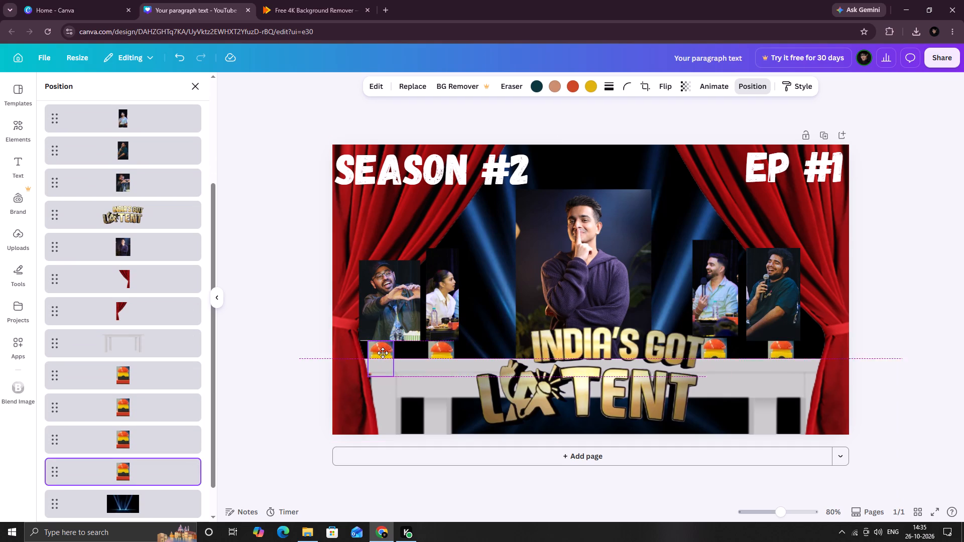
pyautogui.moveTo(383, 353); pyautogui.dragTo(390, 353)
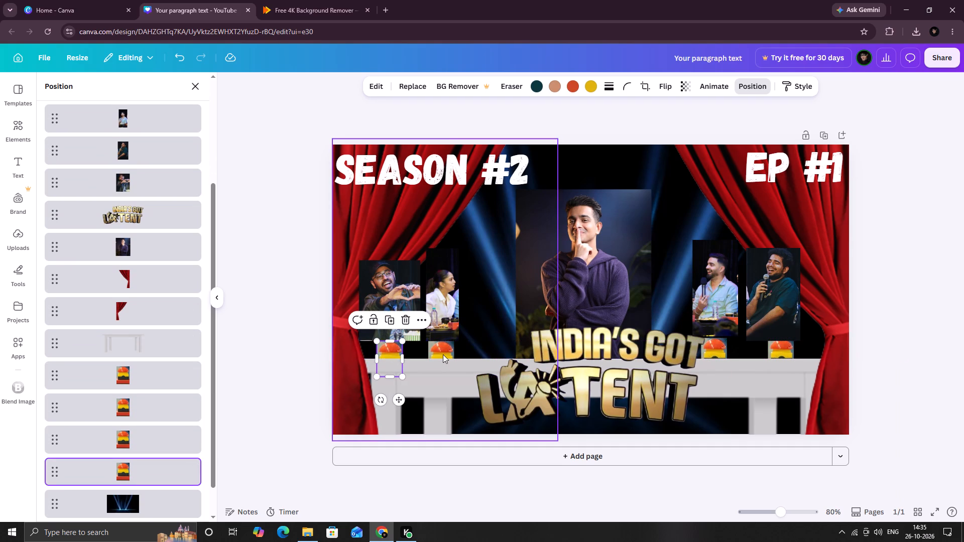
# Shift the woman panelist's buzzer slightly right along the desk and move her photo right to sit above it.
pyautogui.click(446, 348)
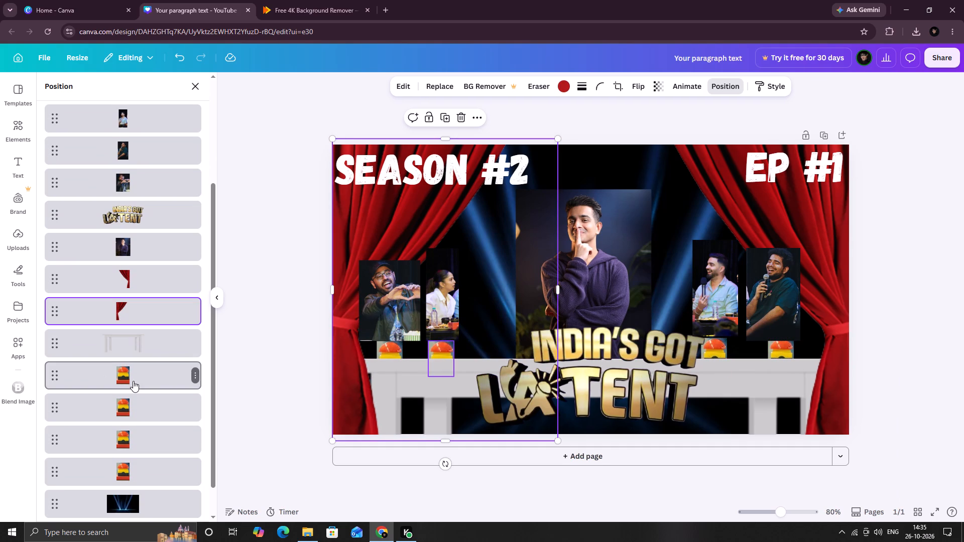
pyautogui.click(133, 381)
pyautogui.moveTo(440, 352); pyautogui.dragTo(460, 352)
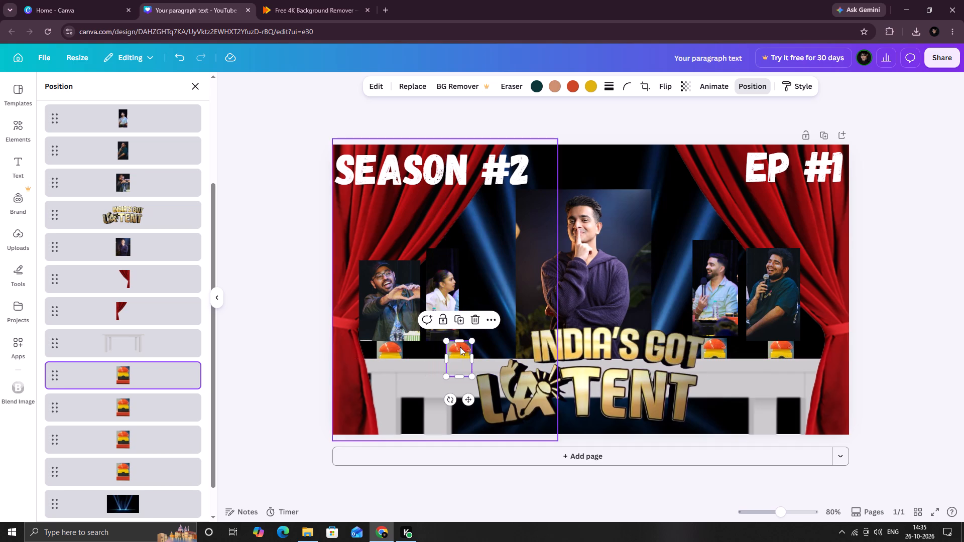
pyautogui.click(455, 302)
pyautogui.moveTo(445, 283); pyautogui.dragTo(462, 284)
# Enlarge the woman panelist's photo up and leftward, and make the heart-gesture panelist's photo only slightly larger beside it.
pyautogui.click(383, 294)
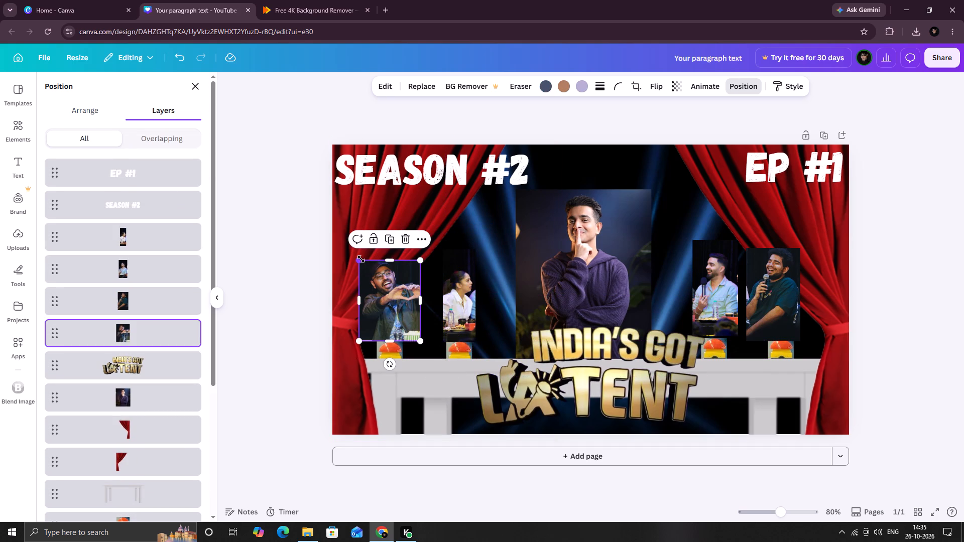
pyautogui.keyDown('ctrl'); pyautogui.moveTo(361, 259); pyautogui.dragTo(345, 236); pyautogui.keyUp('ctrl')
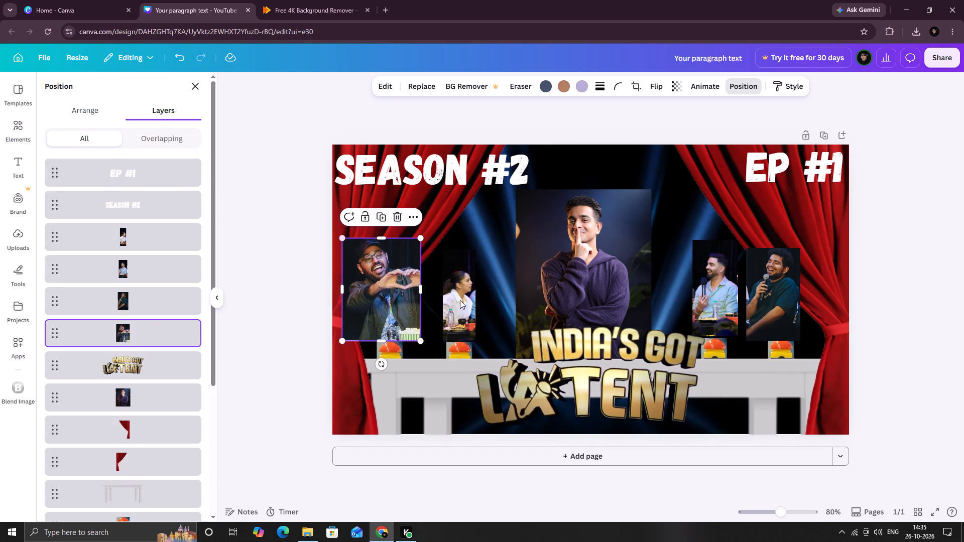
pyautogui.click(465, 295)
pyautogui.keyDown('ctrl'); pyautogui.moveTo(443, 249); pyautogui.dragTo(420, 218); pyautogui.keyUp('ctrl')
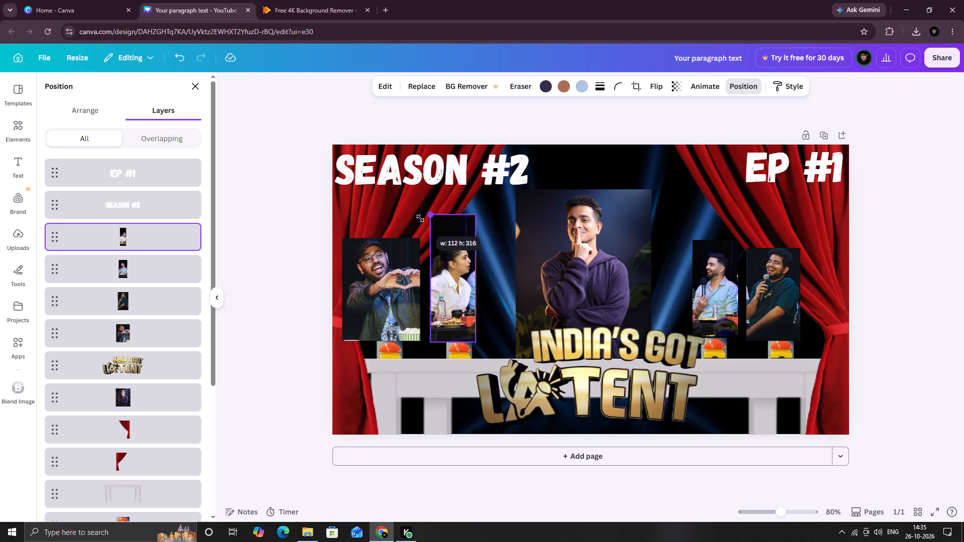
pyautogui.keyDown('ctrl'); pyautogui.moveTo(420, 218); pyautogui.dragTo(414, 212); pyautogui.keyUp('ctrl')
pyautogui.keyDown('ctrl'); pyautogui.moveTo(450, 207); pyautogui.dragTo(455, 235); pyautogui.keyUp('ctrl')
pyautogui.keyDown('ctrl'); pyautogui.click(371, 249); pyautogui.keyUp('ctrl')
pyautogui.moveTo(344, 239); pyautogui.dragTo(358, 257)
# Enlarge the light-blue-shirt panelist's photo up and leftward so it stands taller than the neighbouring dark-shirt panelist's photo.
pyautogui.click(715, 258)
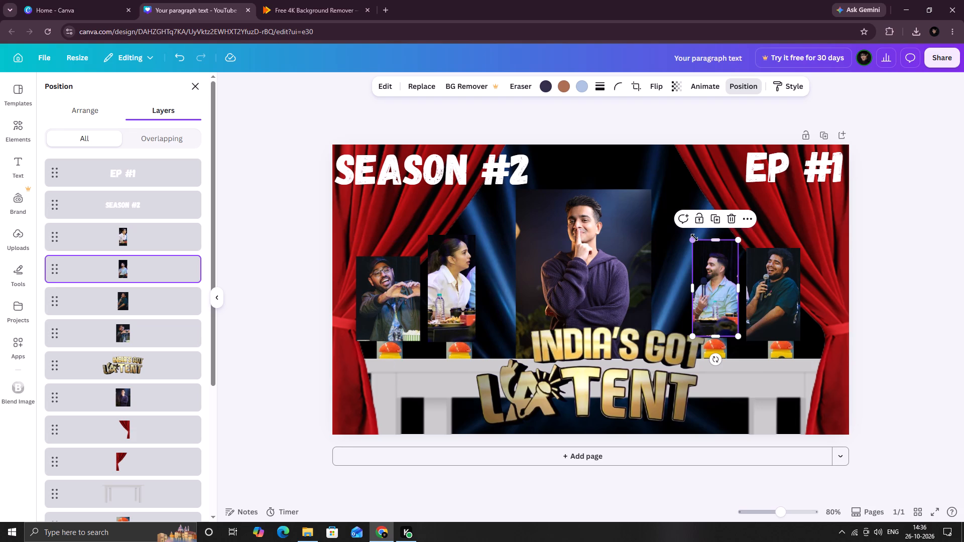
pyautogui.keyDown('ctrl'); pyautogui.moveTo(694, 237); pyautogui.dragTo(671, 204); pyautogui.keyUp('ctrl')
pyautogui.keyDown('ctrl'); pyautogui.moveTo(677, 202); pyautogui.dragTo(688, 219); pyautogui.keyUp('ctrl')
pyautogui.keyDown('ctrl'); pyautogui.click(767, 282); pyautogui.keyUp('ctrl')
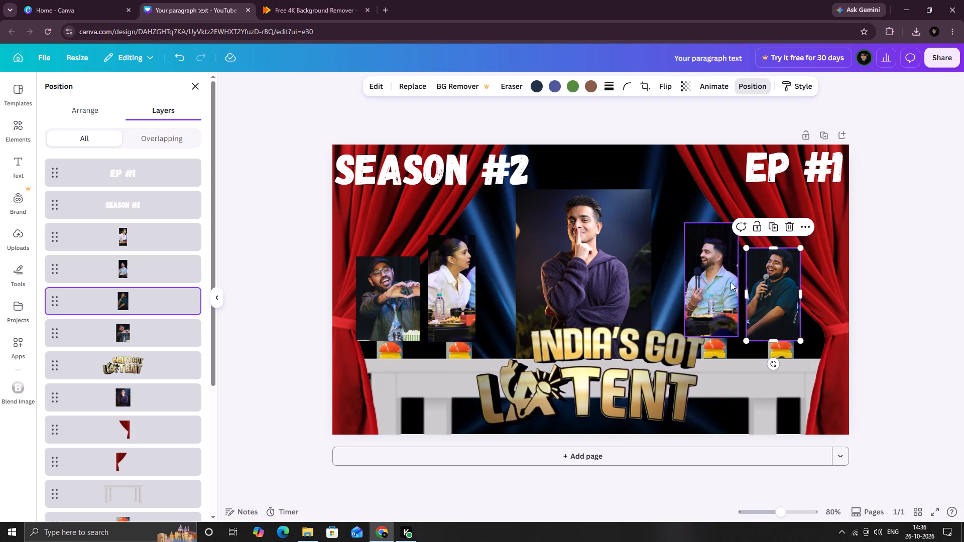
pyautogui.click(720, 285)
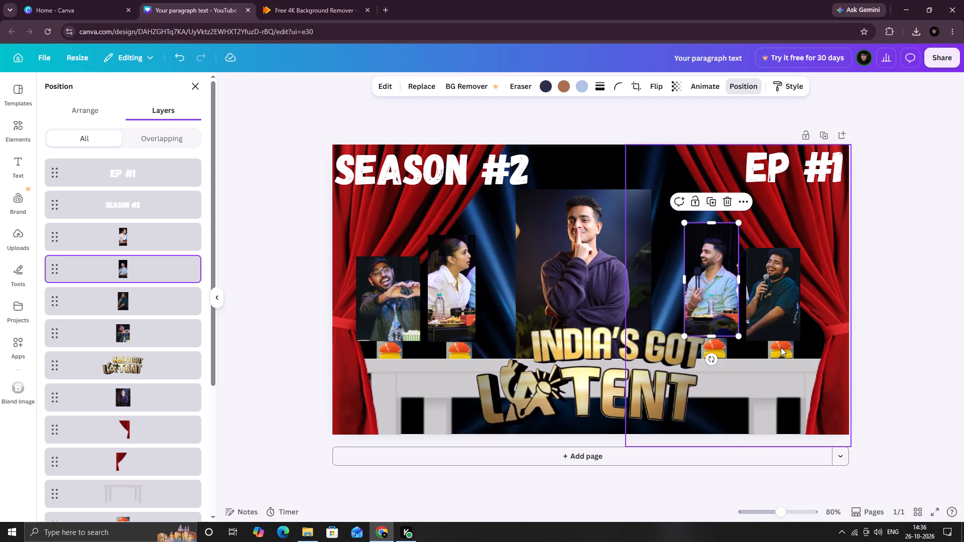
# Shift the buzzer below the dark-shirt panelist slightly left along the desk.
pyautogui.click(781, 347)
pyautogui.scroll(-1, 90, 376)
pyautogui.scroll(-3, 141, 412)
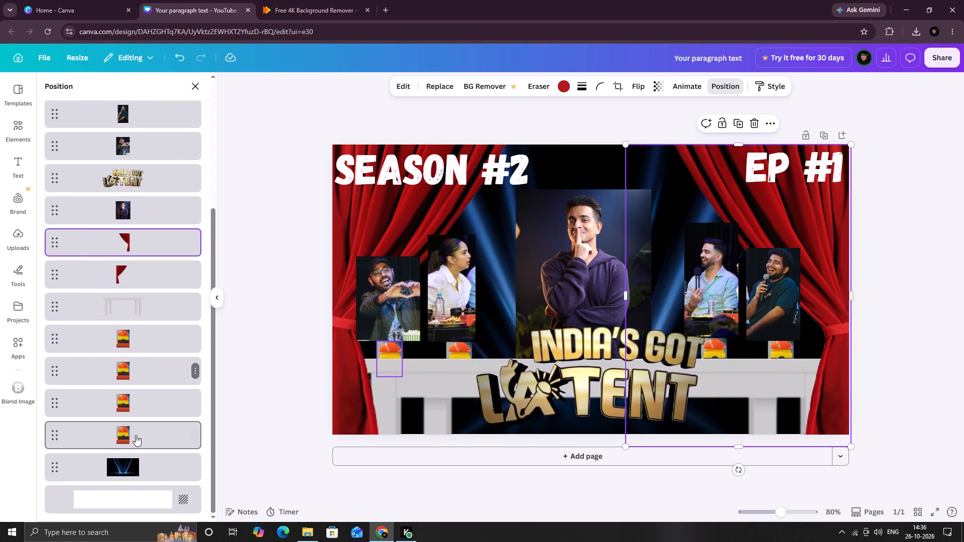
pyautogui.click(128, 442)
pyautogui.click(127, 423)
pyautogui.click(127, 408)
pyautogui.click(132, 376)
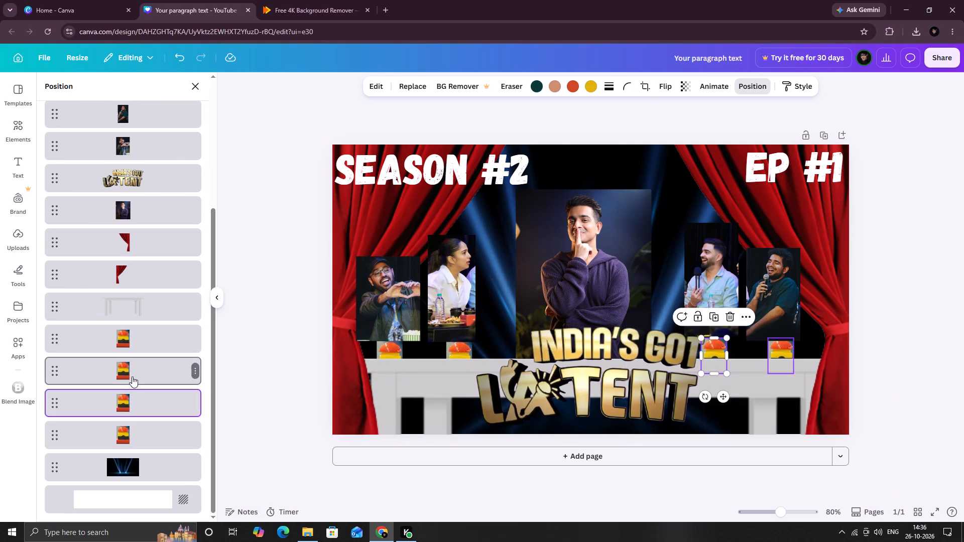
pyautogui.moveTo(775, 351); pyautogui.dragTo(771, 350)
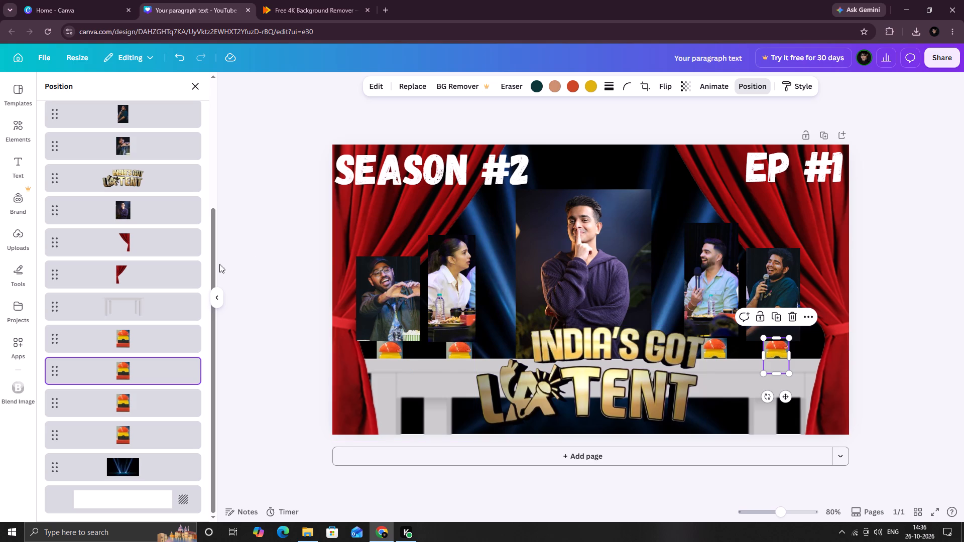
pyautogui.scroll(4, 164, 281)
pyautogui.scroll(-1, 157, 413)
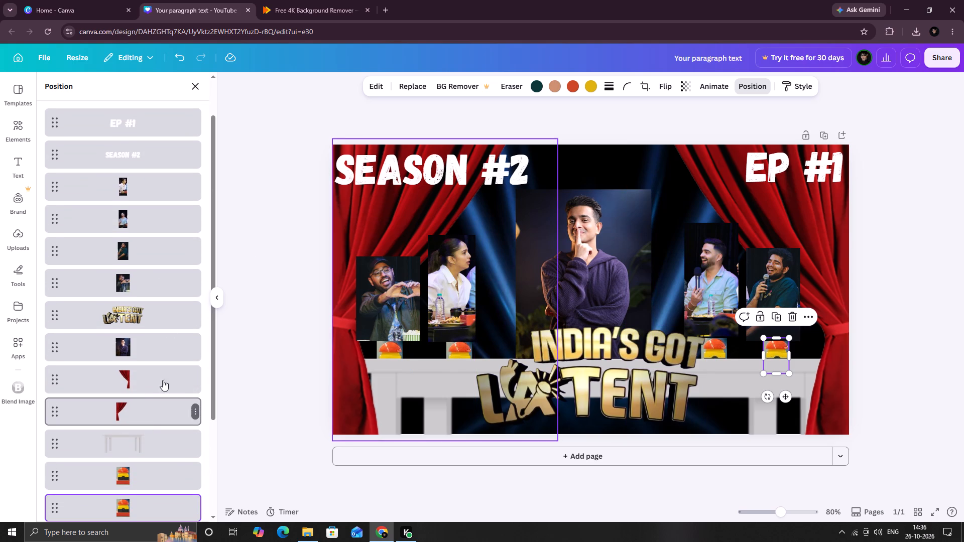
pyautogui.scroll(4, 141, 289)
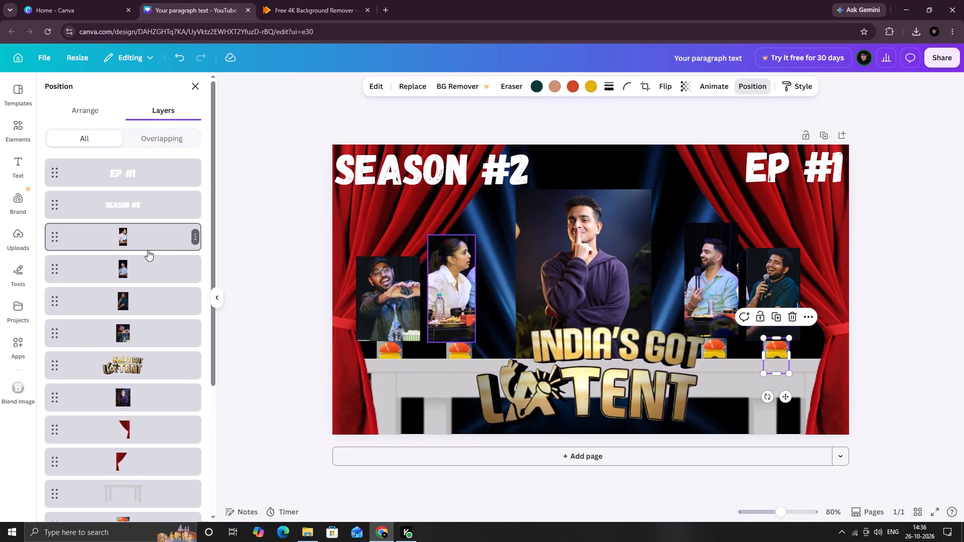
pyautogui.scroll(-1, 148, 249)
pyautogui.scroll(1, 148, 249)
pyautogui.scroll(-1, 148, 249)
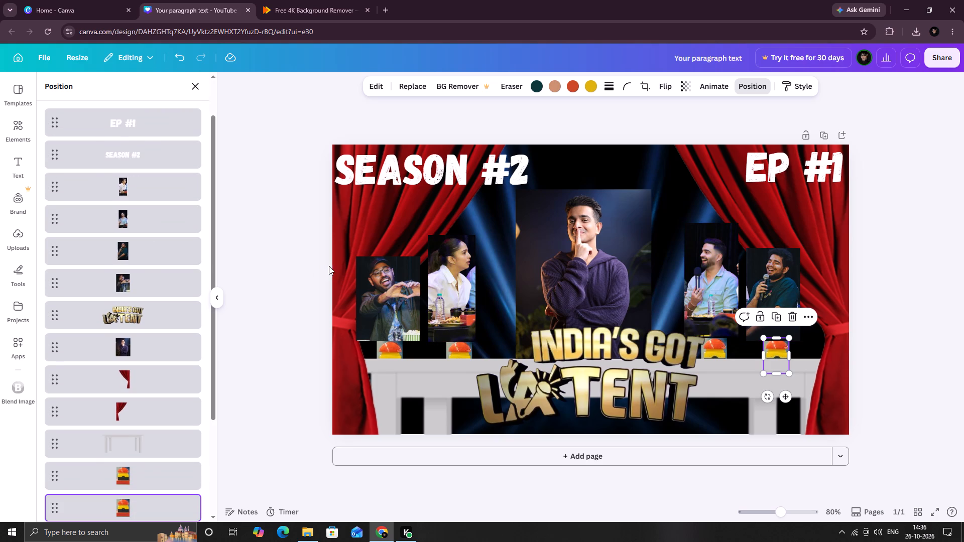
# Move the central guest's photo slightly right, keeping its lower edge behind the India's Got Latent logo.
pyautogui.click(607, 249)
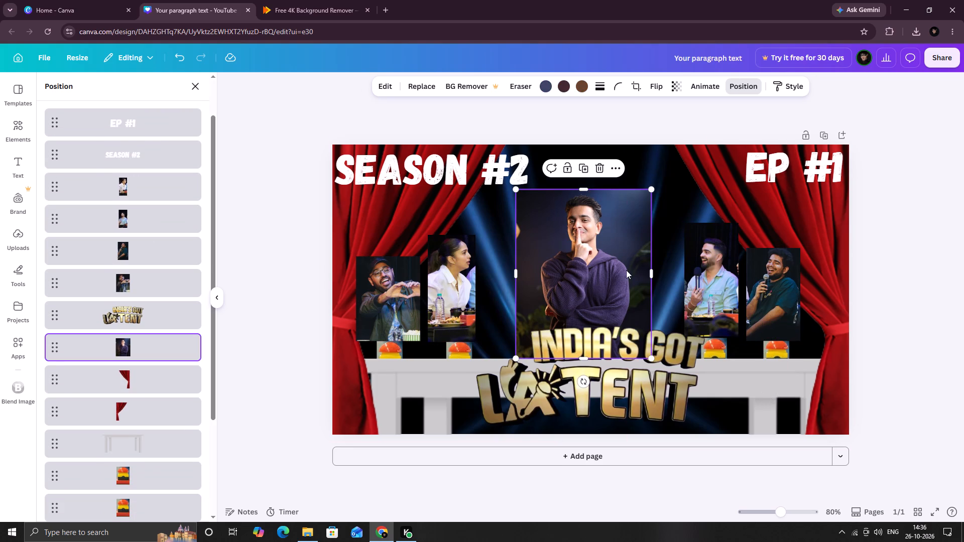
pyautogui.click(615, 197)
pyautogui.moveTo(616, 243); pyautogui.dragTo(627, 227)
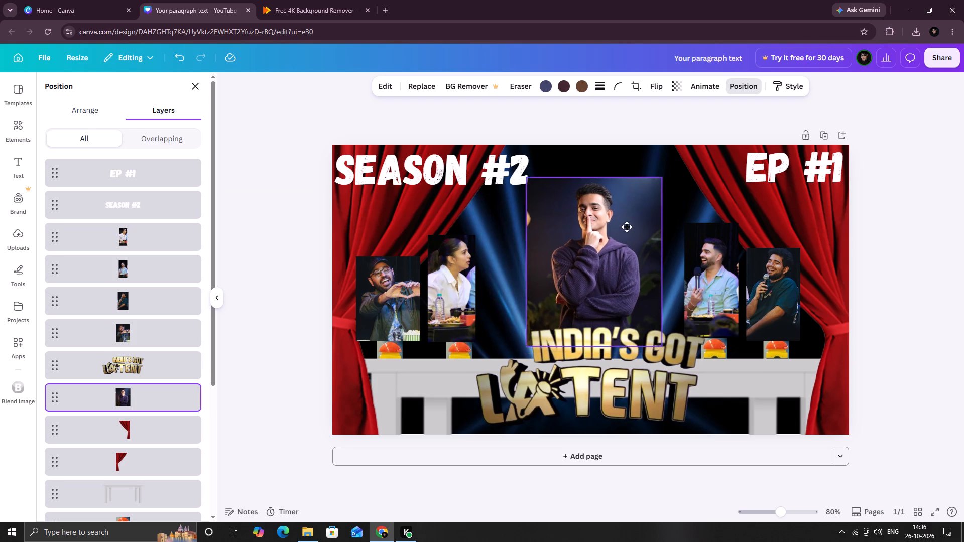
pyautogui.moveTo(627, 227); pyautogui.dragTo(627, 215)
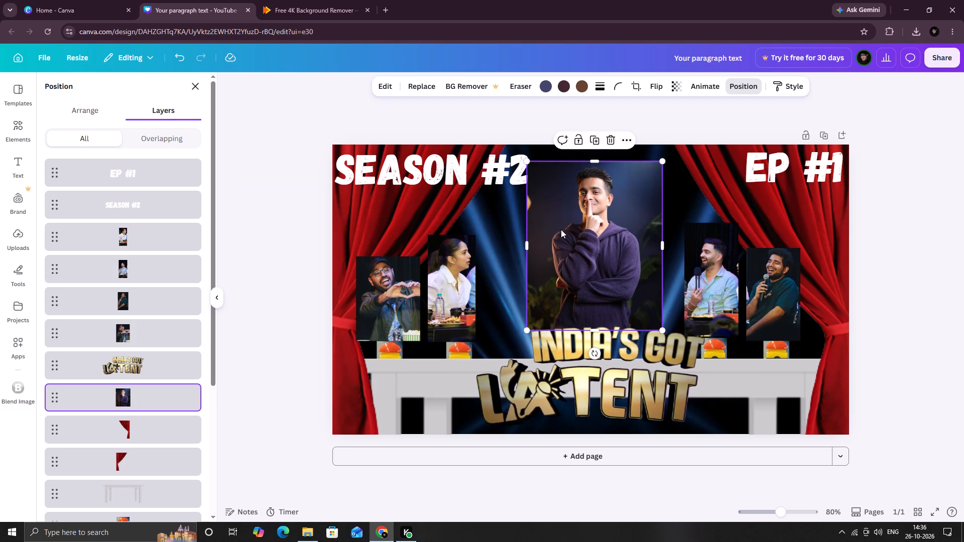
pyautogui.moveTo(554, 220); pyautogui.dragTo(545, 230)
pyautogui.moveTo(540, 243); pyautogui.dragTo(550, 286)
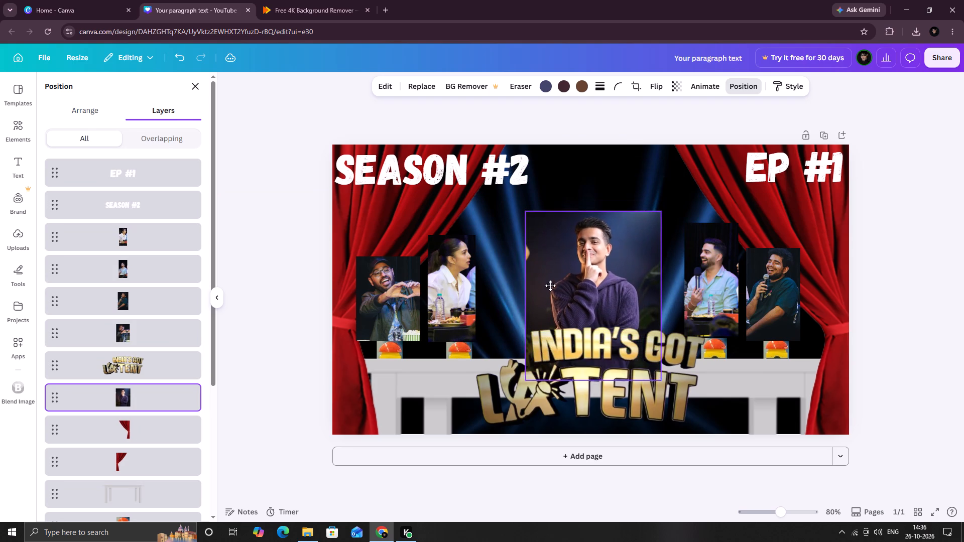
pyautogui.moveTo(550, 286); pyautogui.dragTo(547, 263)
# Extend the central guest's photo upward so it stands taller, and trim both of its sides to frame him more narrowly.
pyautogui.keyDown('ctrl'); pyautogui.moveTo(588, 193); pyautogui.dragTo(591, 161); pyautogui.keyUp('ctrl')
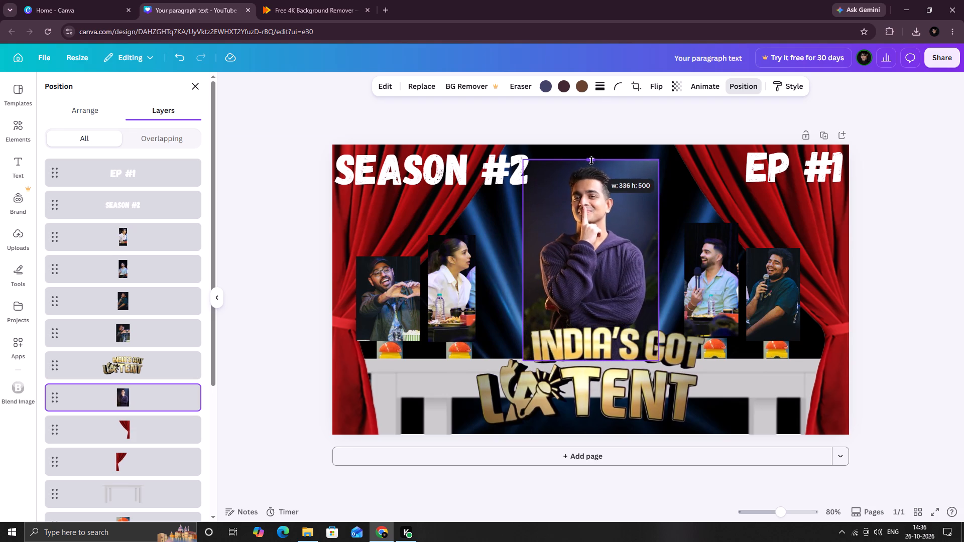
pyautogui.keyDown('ctrl'); pyautogui.moveTo(591, 161); pyautogui.dragTo(590, 171); pyautogui.keyUp('ctrl')
pyautogui.keyDown('ctrl'); pyautogui.click(552, 239); pyautogui.keyUp('ctrl')
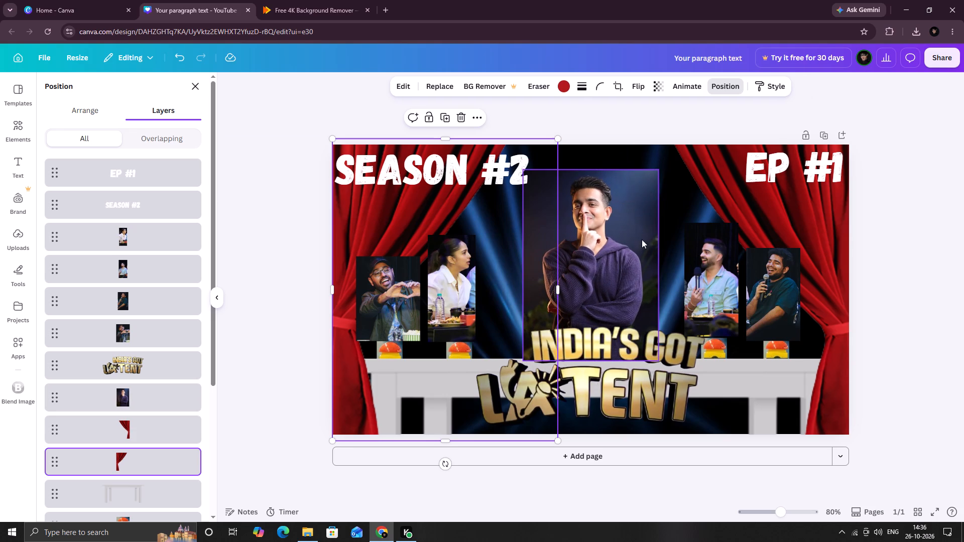
pyautogui.click(658, 247)
pyautogui.moveTo(658, 265); pyautogui.dragTo(642, 264)
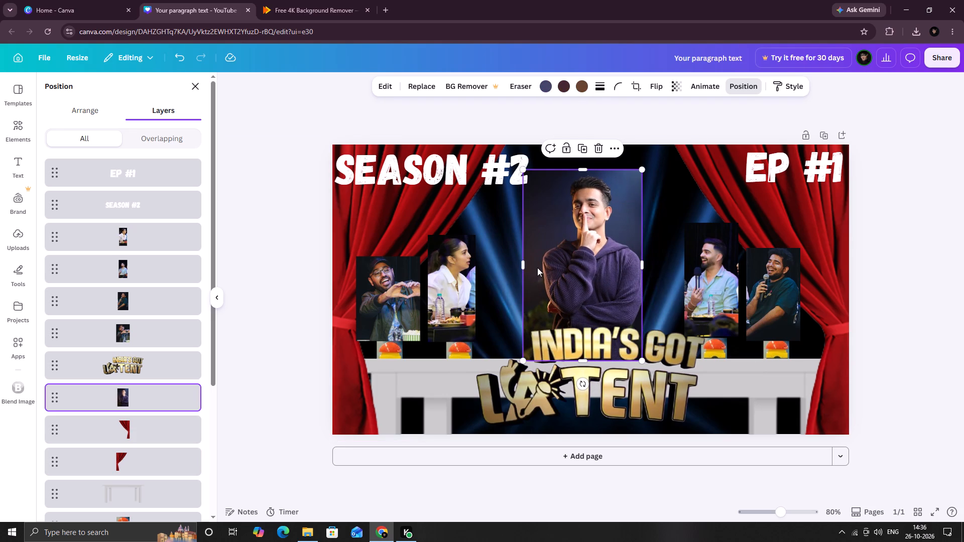
pyautogui.moveTo(524, 266); pyautogui.dragTo(543, 265)
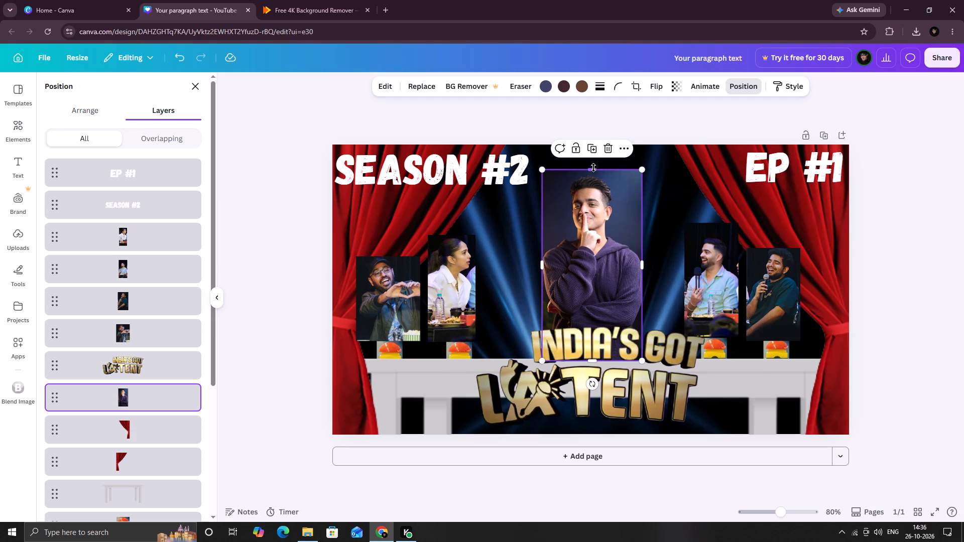
pyautogui.moveTo(593, 168); pyautogui.dragTo(592, 174)
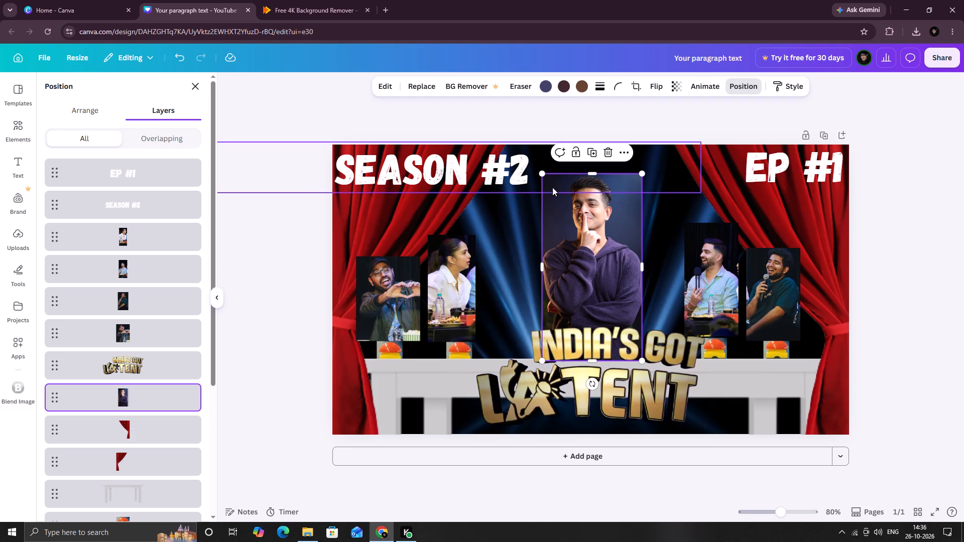
# Move the woman panelist's photo right and up, closer to the central guest, and enlarge its frame slightly in height.
pyautogui.scroll(-5, 123, 339)
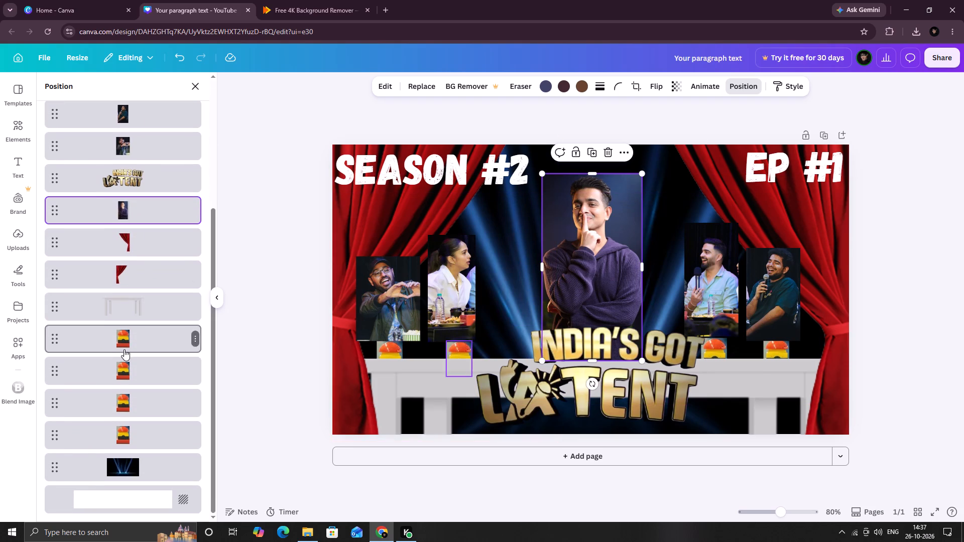
pyautogui.click(463, 280)
pyautogui.keyDown('ctrl'); pyautogui.moveTo(457, 283); pyautogui.dragTo(493, 279); pyautogui.keyUp('ctrl')
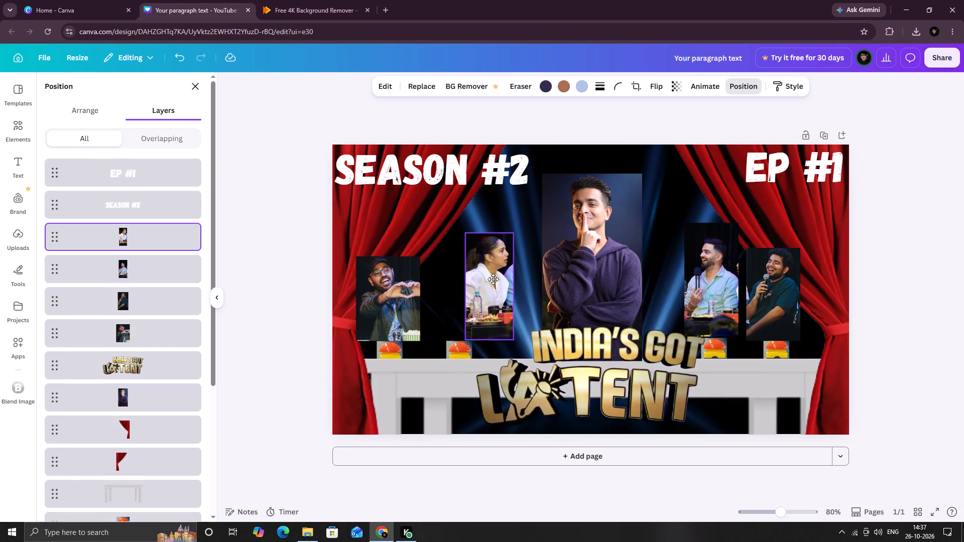
pyautogui.keyDown('ctrl'); pyautogui.moveTo(493, 279); pyautogui.dragTo(491, 272); pyautogui.keyUp('ctrl')
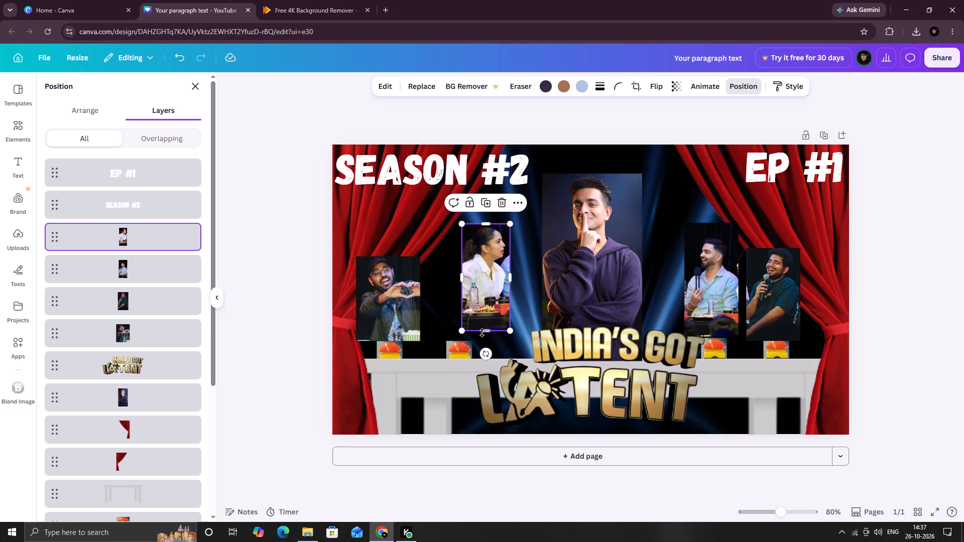
pyautogui.keyDown('ctrl'); pyautogui.moveTo(482, 330); pyautogui.dragTo(485, 340); pyautogui.keyUp('ctrl')
pyautogui.keyDown('ctrl'); pyautogui.moveTo(498, 258); pyautogui.dragTo(498, 249); pyautogui.keyUp('ctrl')
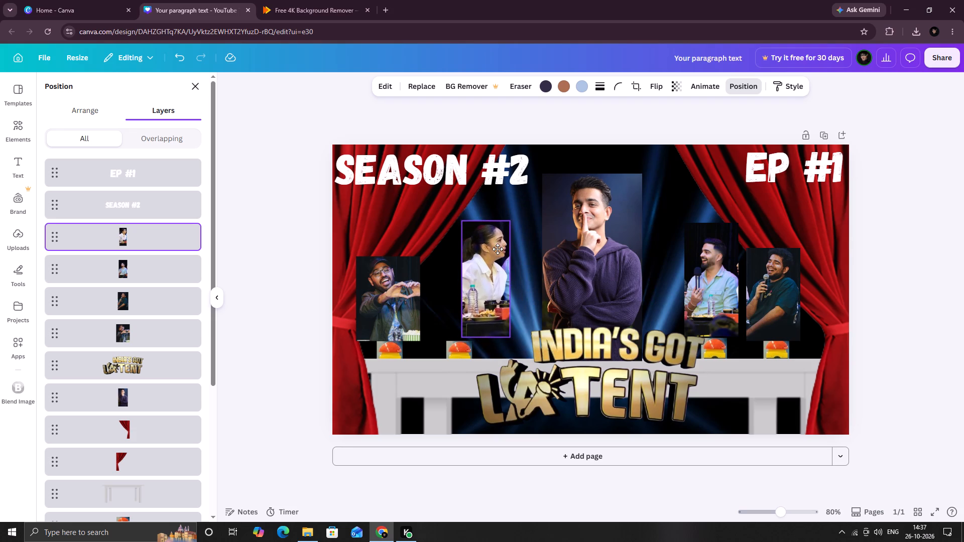
pyautogui.keyDown('ctrl'); pyautogui.moveTo(498, 249); pyautogui.dragTo(498, 248); pyautogui.keyUp('ctrl')
# Shift the woman panelist's buzzer right along the desk so it sits directly below her moved photo.
pyautogui.click(458, 348)
pyautogui.click(395, 304)
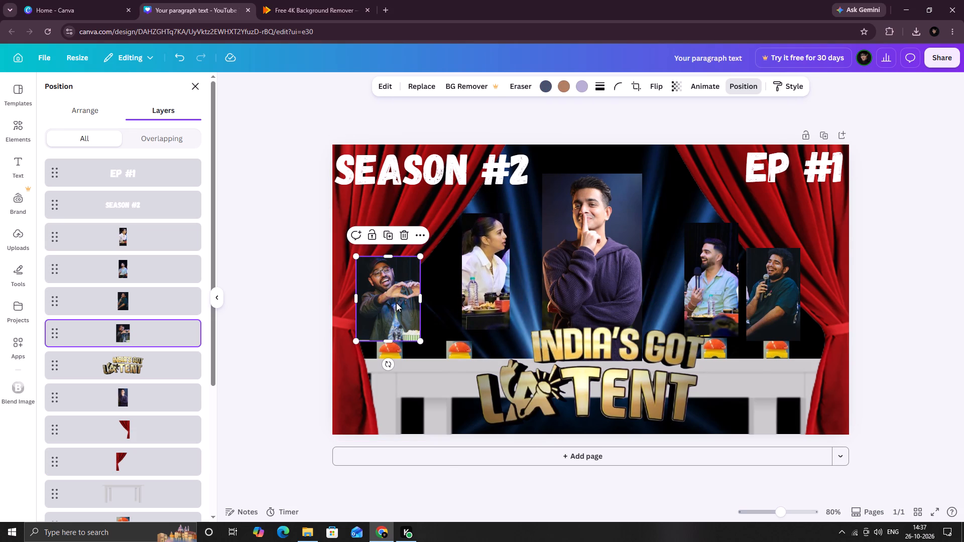
pyautogui.scroll(-4, 151, 346)
pyautogui.click(148, 372)
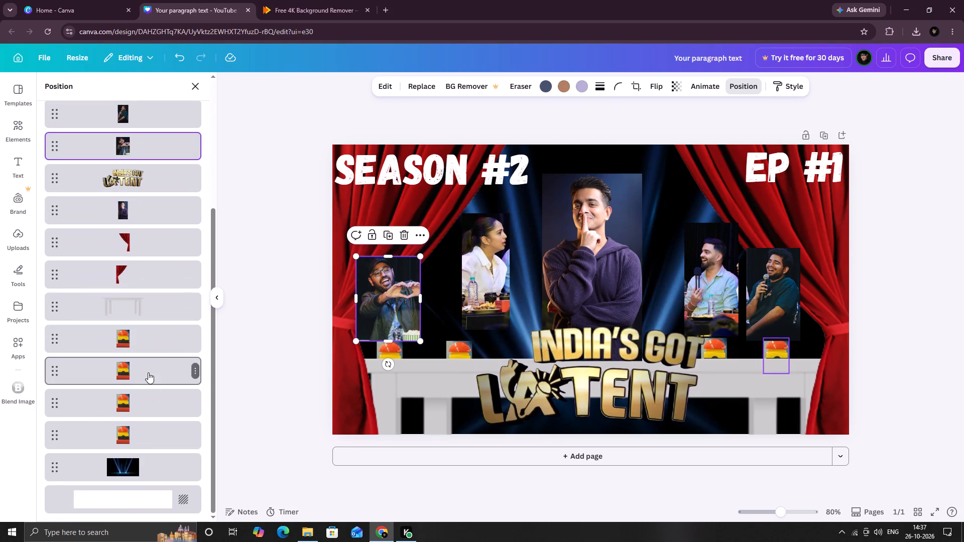
pyautogui.click(145, 411)
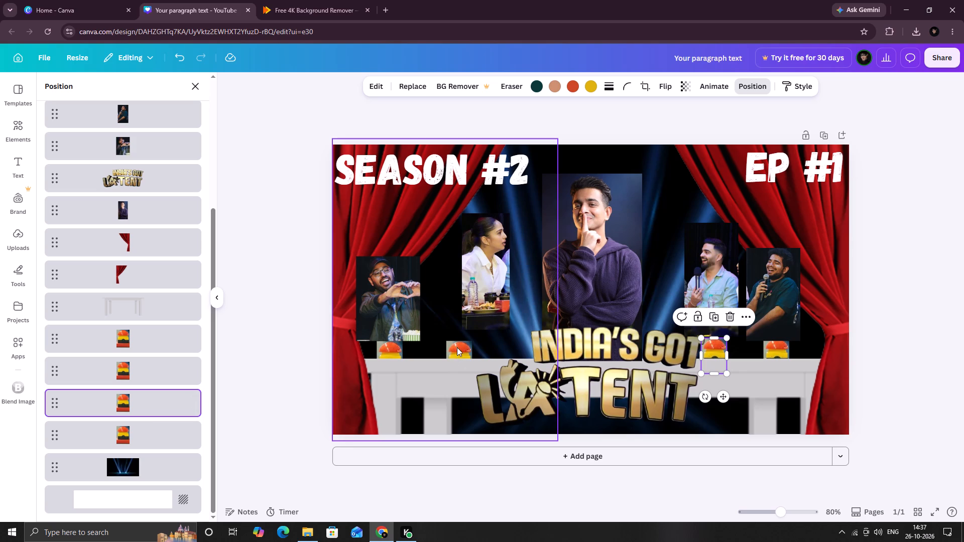
pyautogui.click(110, 434)
pyautogui.click(159, 403)
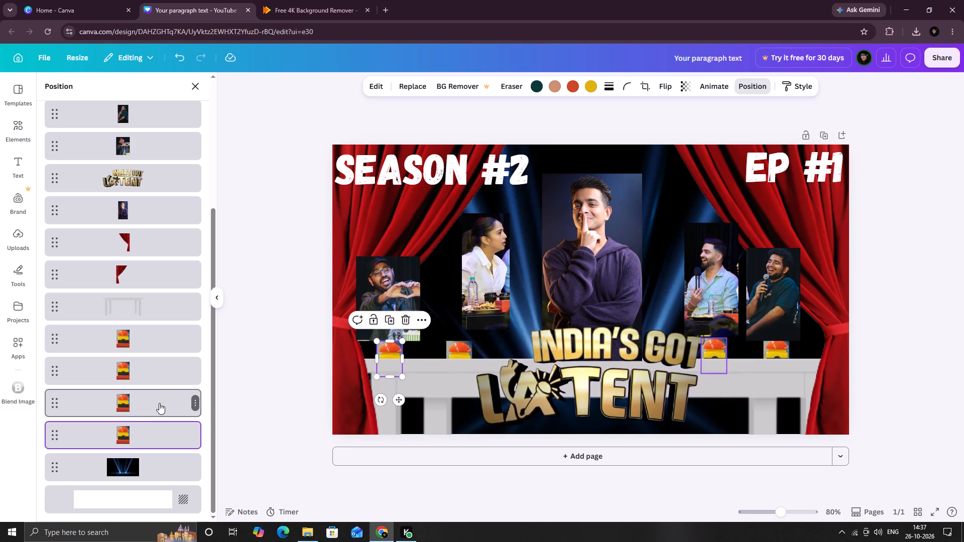
pyautogui.click(163, 371)
pyautogui.click(164, 335)
pyautogui.click(159, 356)
pyautogui.click(151, 366)
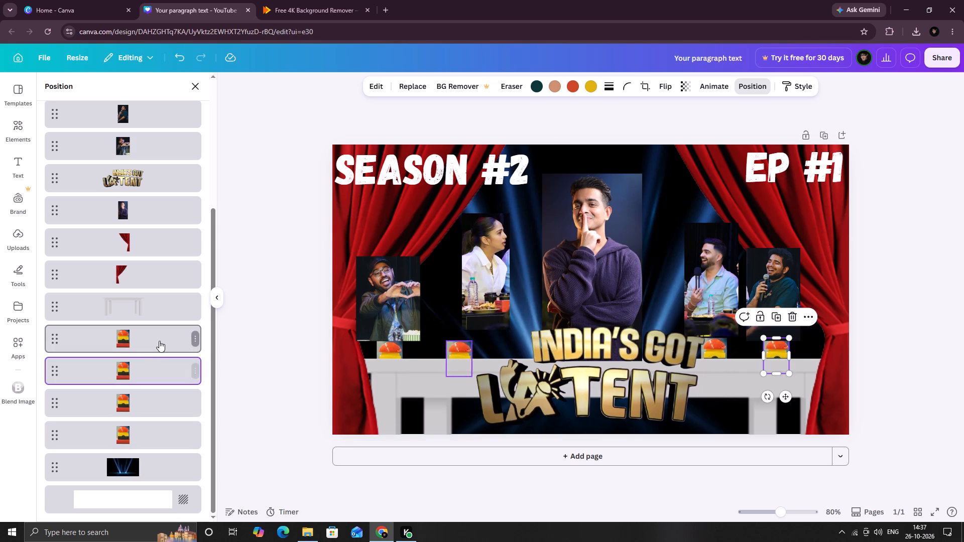
pyautogui.click(159, 341)
pyautogui.keyDown('ctrl'); pyautogui.moveTo(456, 357); pyautogui.dragTo(483, 355); pyautogui.keyUp('ctrl')
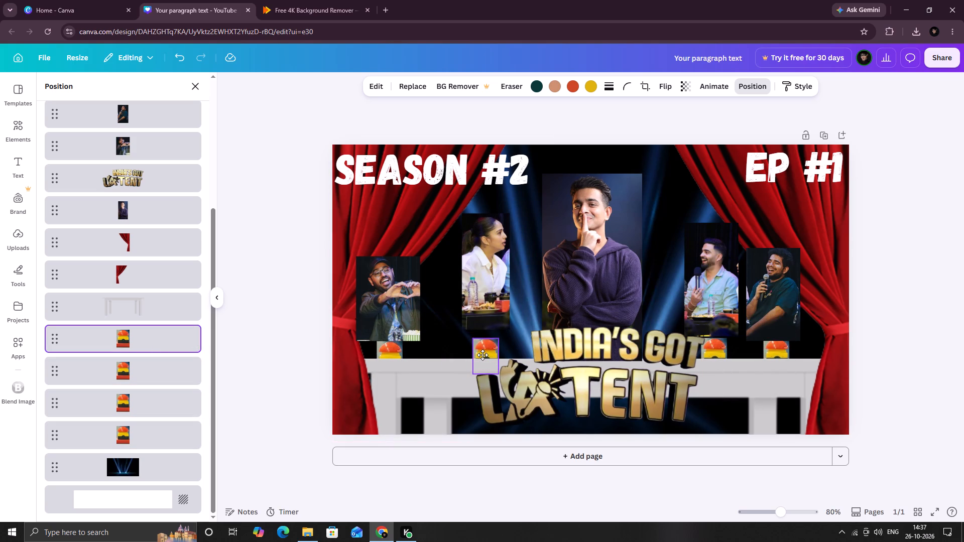
pyautogui.keyDown('ctrl'); pyautogui.moveTo(483, 355); pyautogui.dragTo(483, 355); pyautogui.keyUp('ctrl')
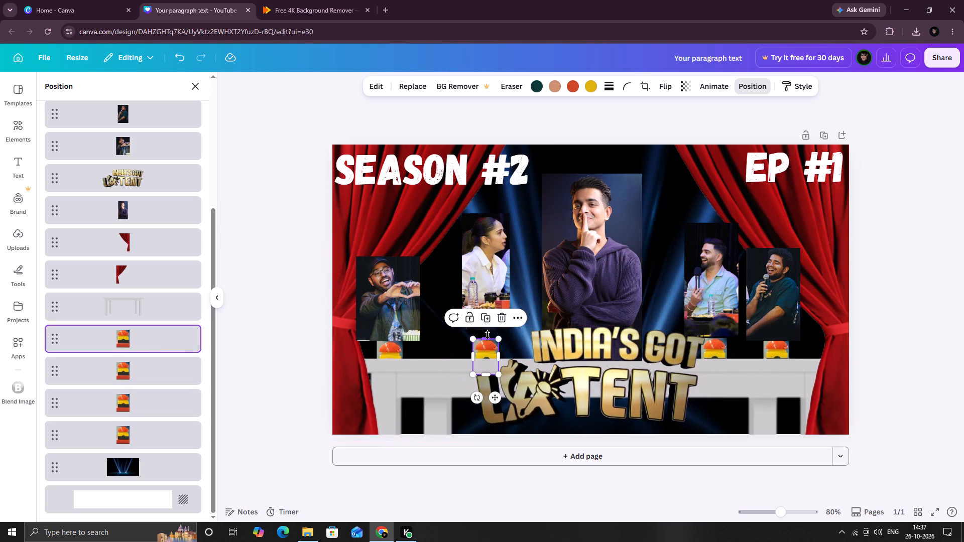
# Extend the bottom edge of the woman panelist's photo down toward her buzzer.
pyautogui.click(503, 288)
pyautogui.moveTo(485, 328); pyautogui.dragTo(488, 334)
# Move the heart-gesture panelist's photo right and slightly up, closer to the woman panelist.
pyautogui.scroll(1, 131, 355)
pyautogui.moveTo(384, 304); pyautogui.dragTo(404, 301)
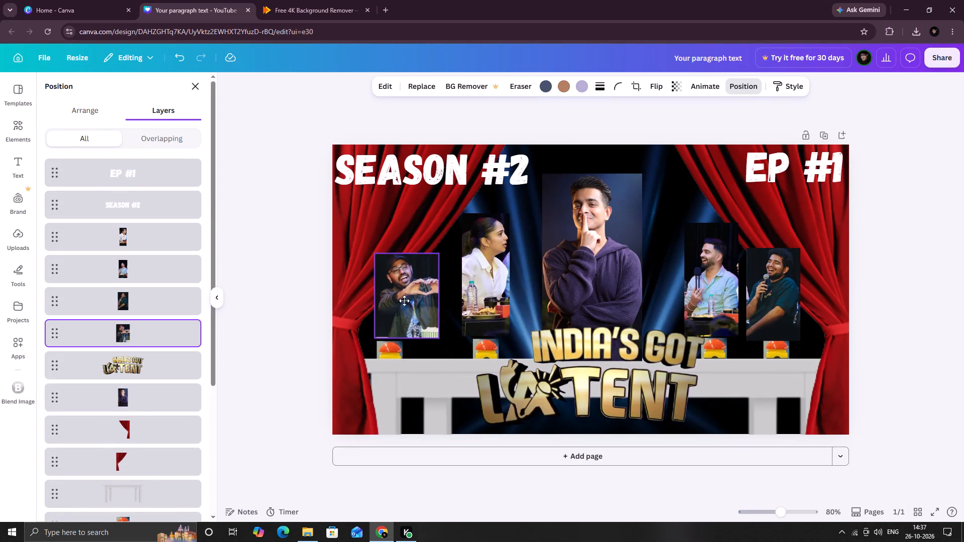
pyautogui.moveTo(404, 301); pyautogui.dragTo(405, 301)
# Shift the heart-gesture panelist's buzzer right along the desk so it sits centred below his photo.
pyautogui.scroll(-2, 158, 380)
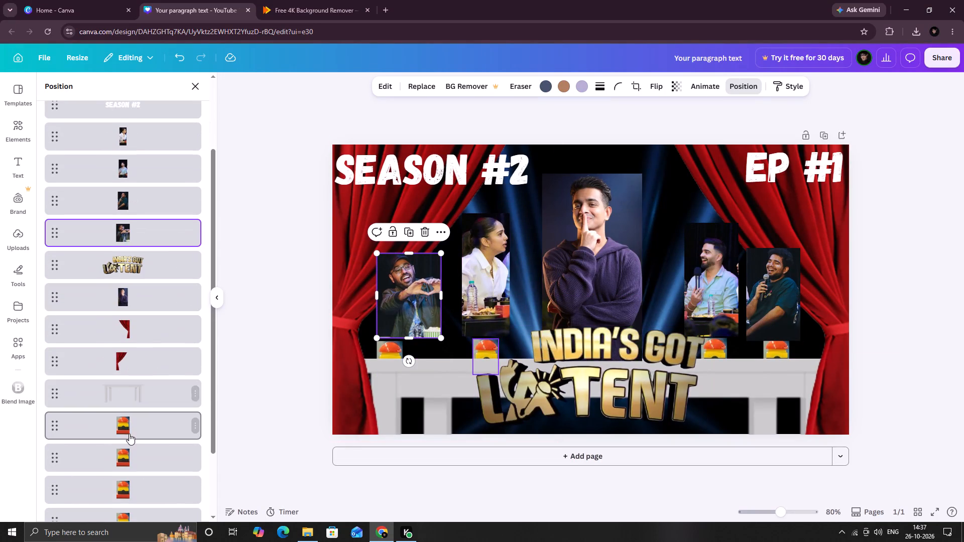
pyautogui.click(120, 450)
pyautogui.click(140, 428)
pyautogui.scroll(-1, 128, 447)
pyautogui.click(142, 431)
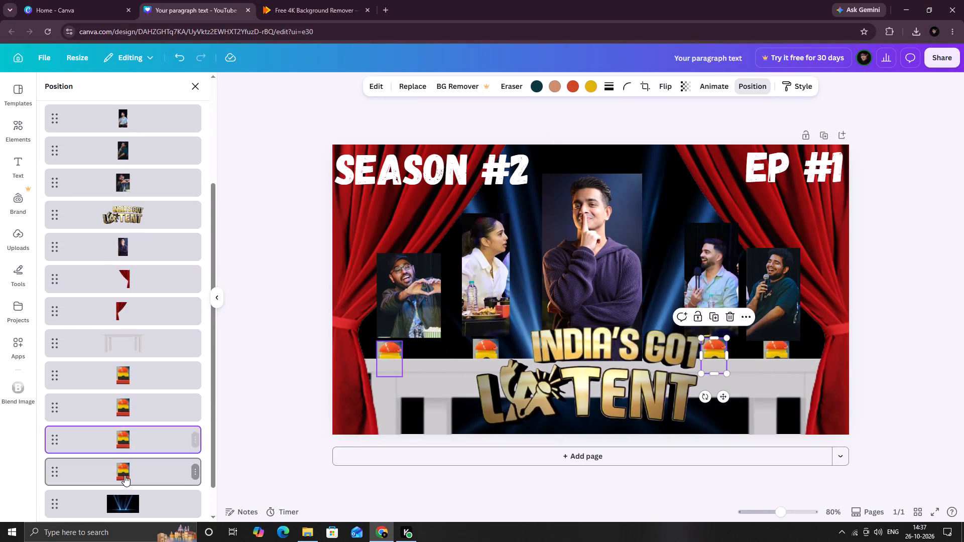
pyautogui.click(125, 475)
pyautogui.keyDown('ctrl'); pyautogui.moveTo(391, 354); pyautogui.dragTo(408, 352); pyautogui.keyUp('ctrl')
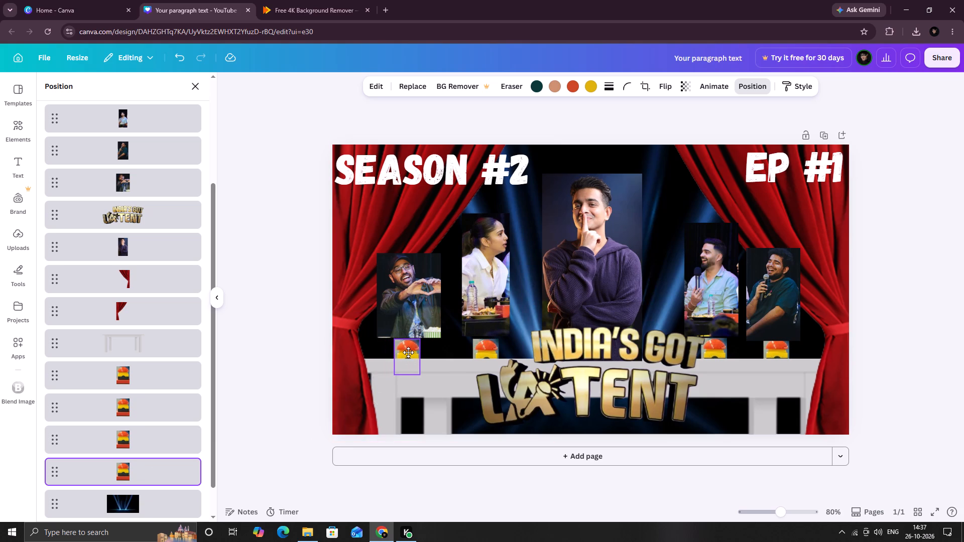
pyautogui.keyDown('ctrl'); pyautogui.moveTo(408, 352); pyautogui.dragTo(409, 352); pyautogui.keyUp('ctrl')
# Extend the light-blue-shirt panelist's photo upward and move it slightly left toward the central guest.
pyautogui.click(710, 295)
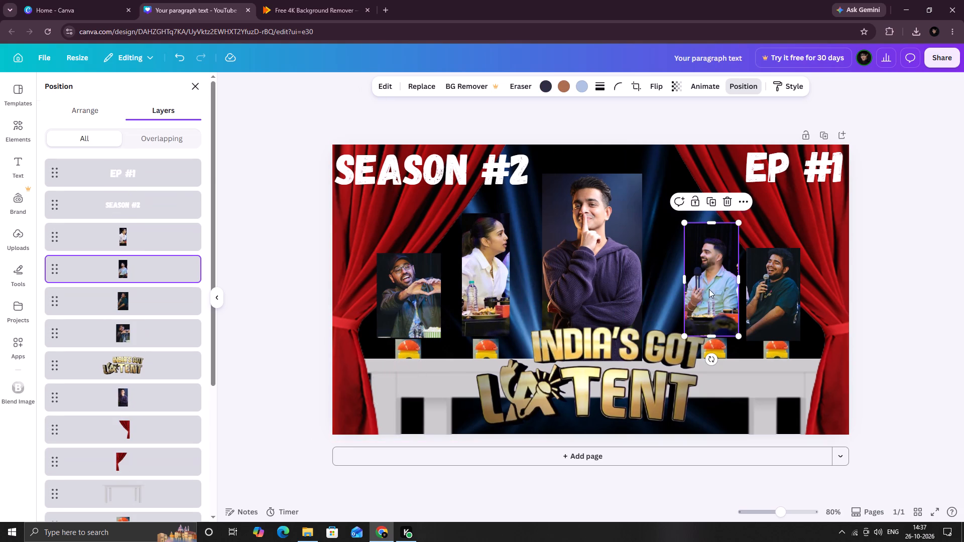
pyautogui.moveTo(709, 222); pyautogui.dragTo(714, 197)
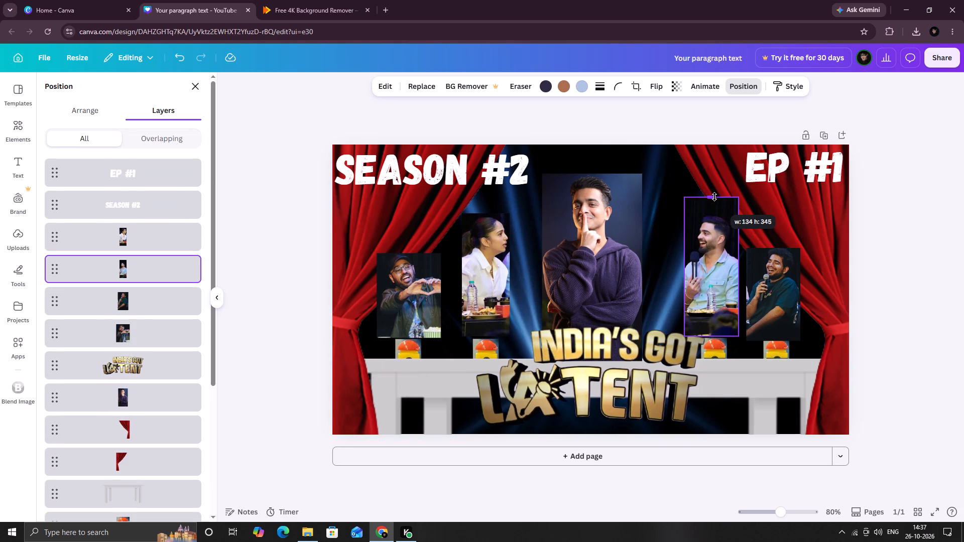
pyautogui.moveTo(714, 197); pyautogui.dragTo(711, 210)
pyautogui.moveTo(699, 280); pyautogui.dragTo(694, 279)
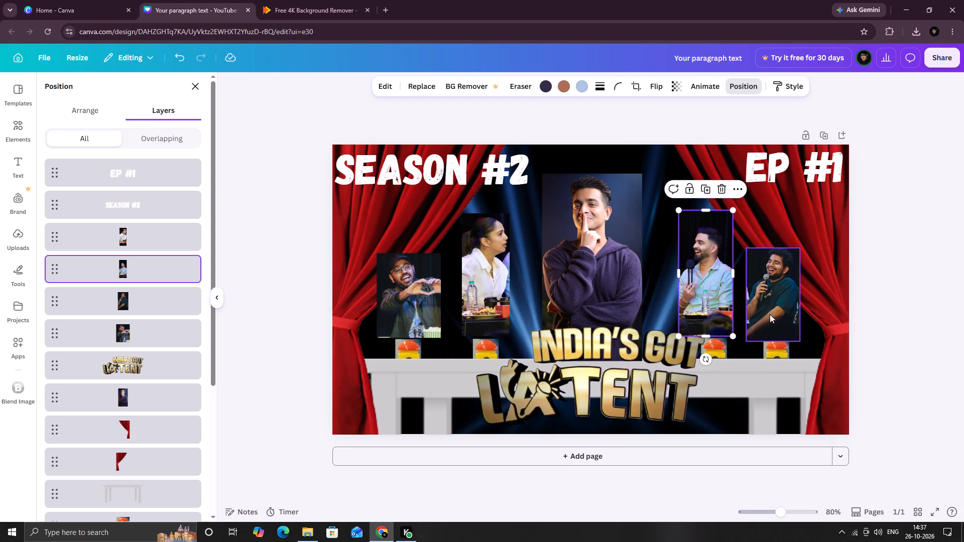
# Nudge the dark-shirt panelist's photo slightly right and up so it sits centred above his buzzer.
pyautogui.click(772, 309)
pyautogui.click(779, 298)
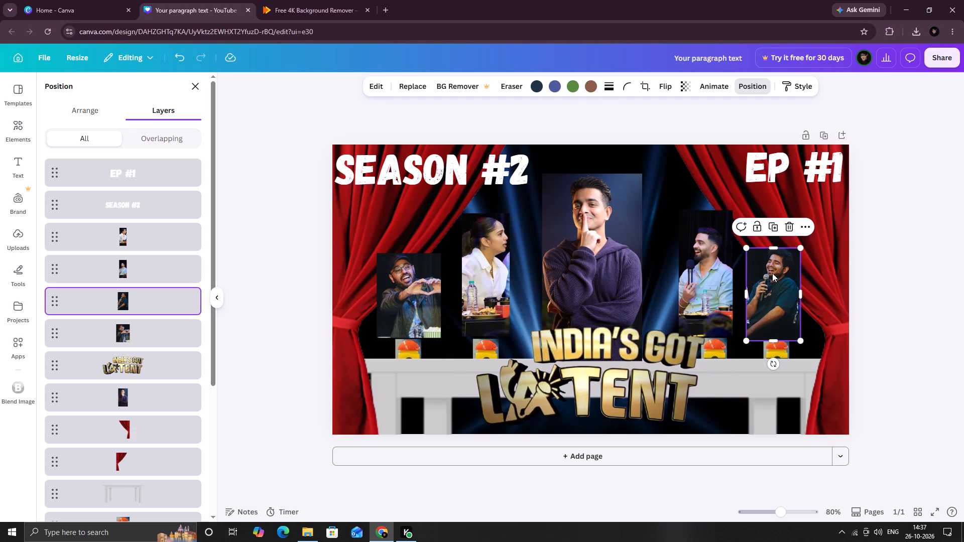
pyautogui.click(767, 312)
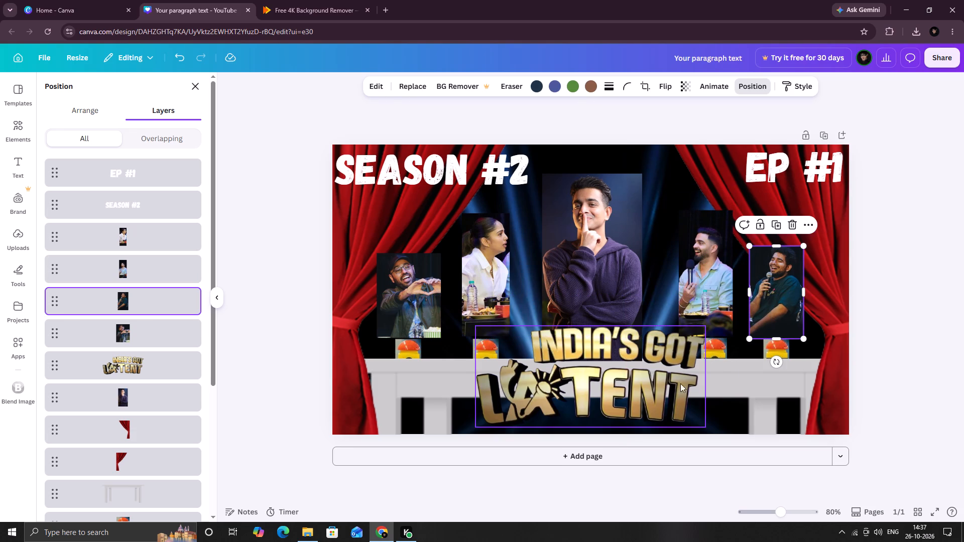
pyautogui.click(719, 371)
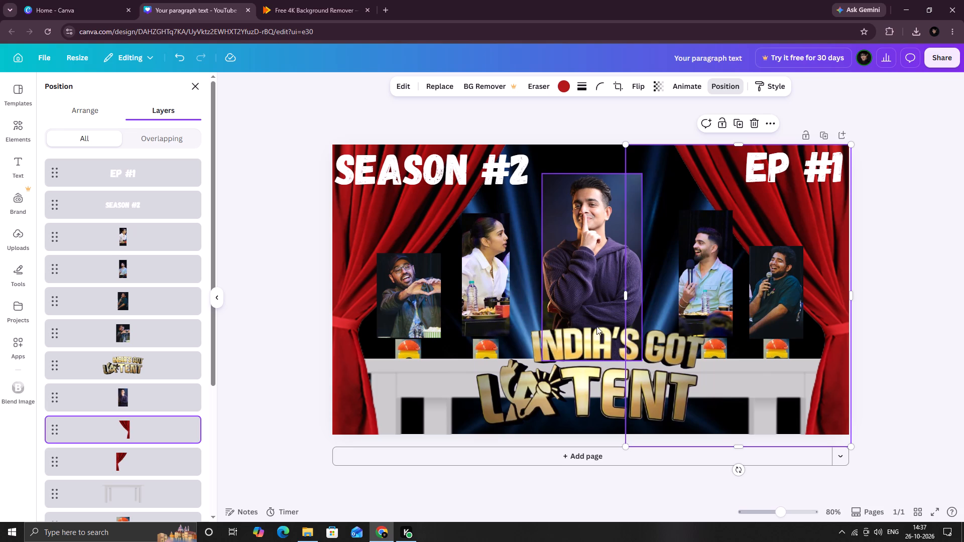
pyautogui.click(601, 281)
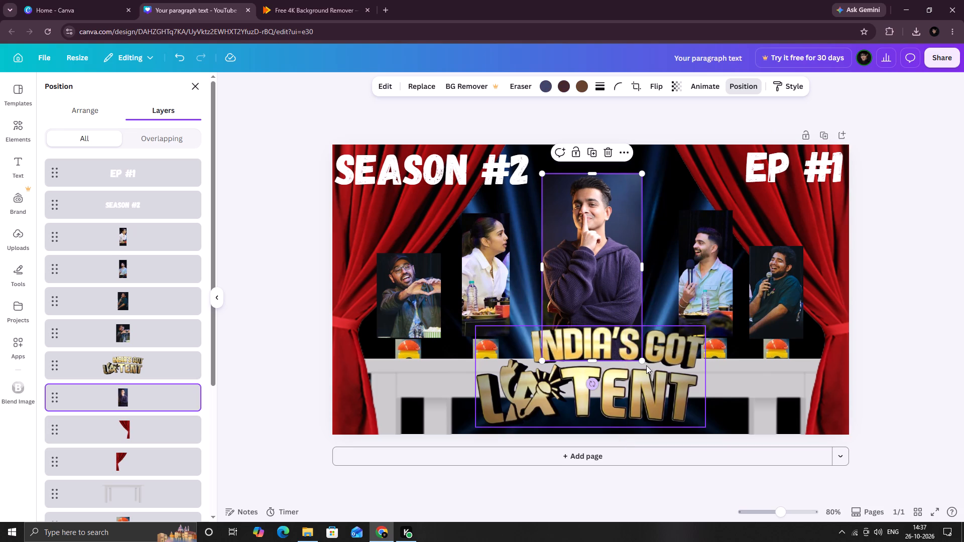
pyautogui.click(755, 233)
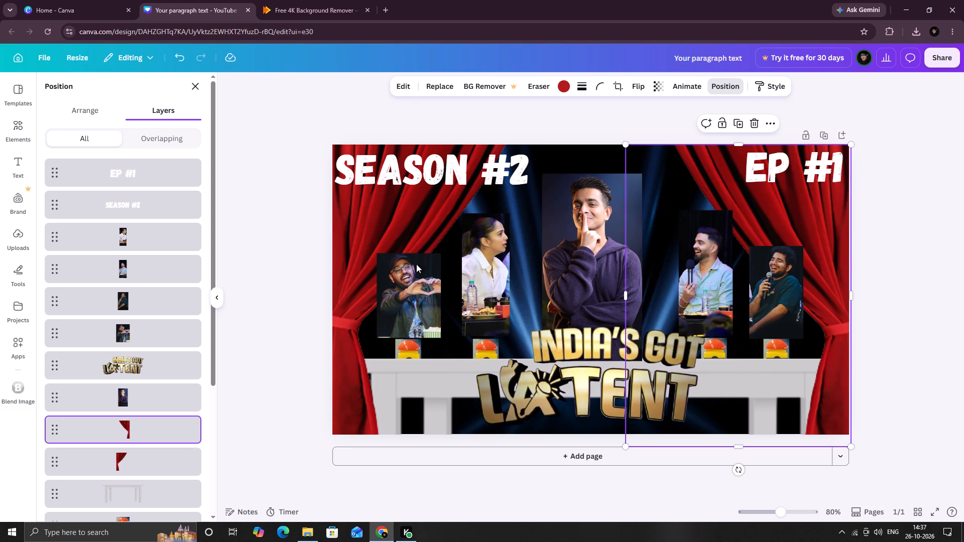
# Add the recently used black fade gradient and stretch it to cover the whole thumbnail.
pyautogui.click(10, 128)
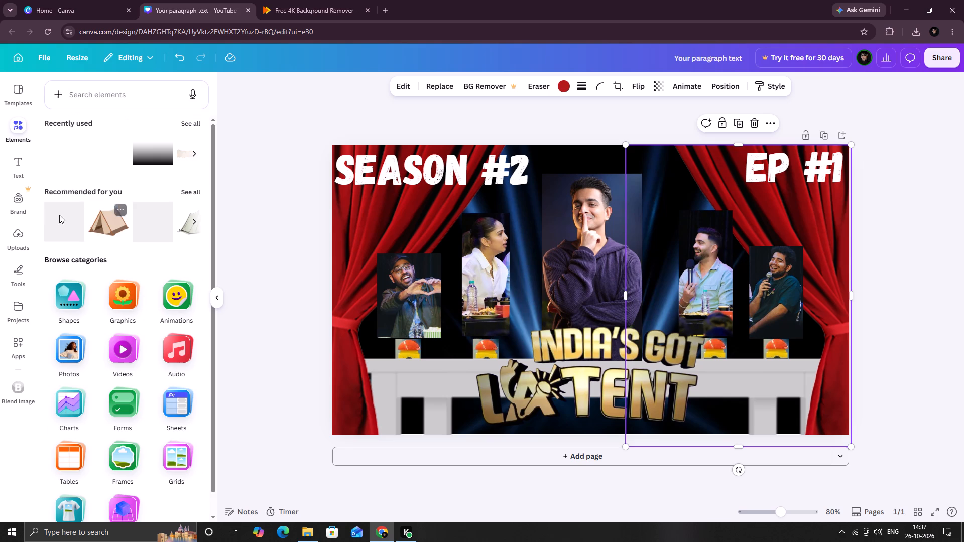
pyautogui.click(158, 157)
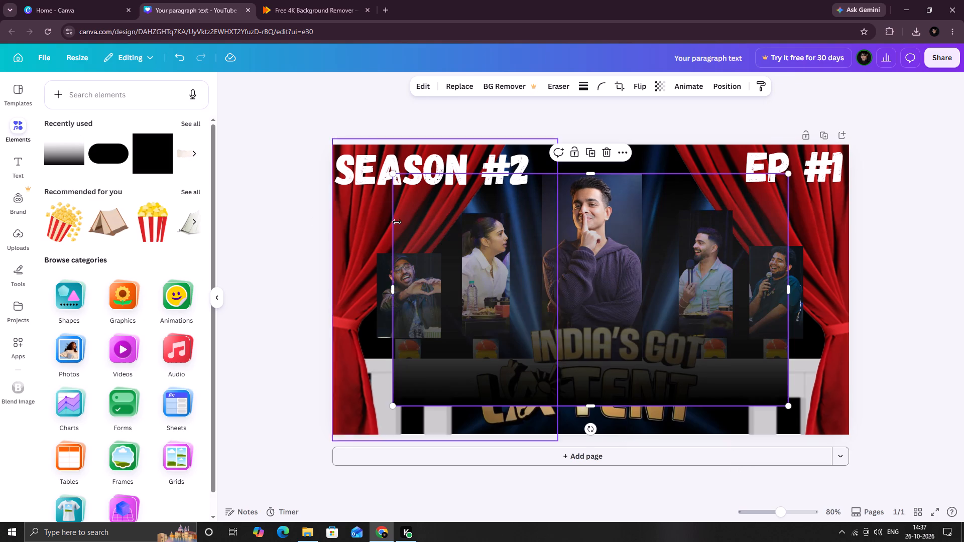
pyautogui.moveTo(608, 256); pyautogui.dragTo(596, 247)
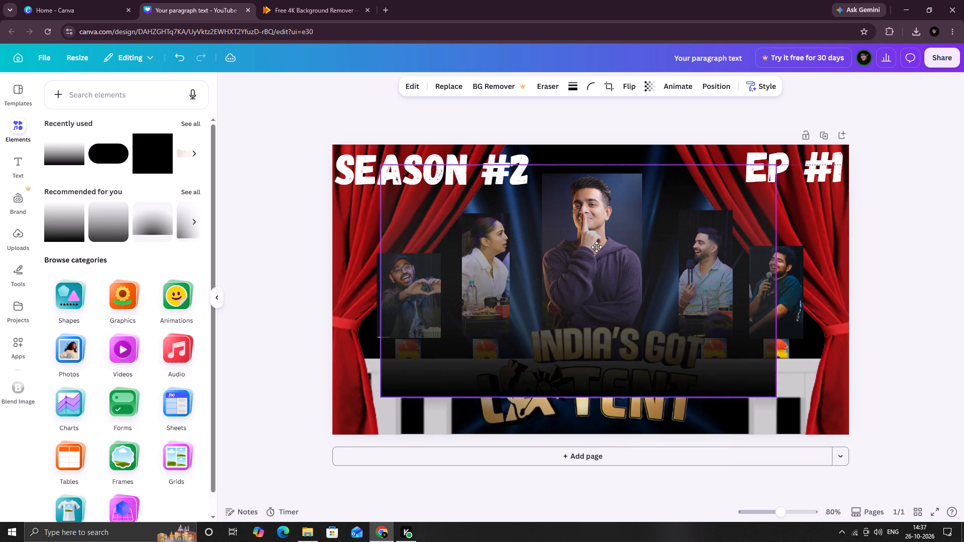
pyautogui.moveTo(596, 247); pyautogui.dragTo(589, 250)
pyautogui.keyDown('ctrl'); pyautogui.moveTo(376, 165); pyautogui.dragTo(348, 152); pyautogui.keyUp('ctrl')
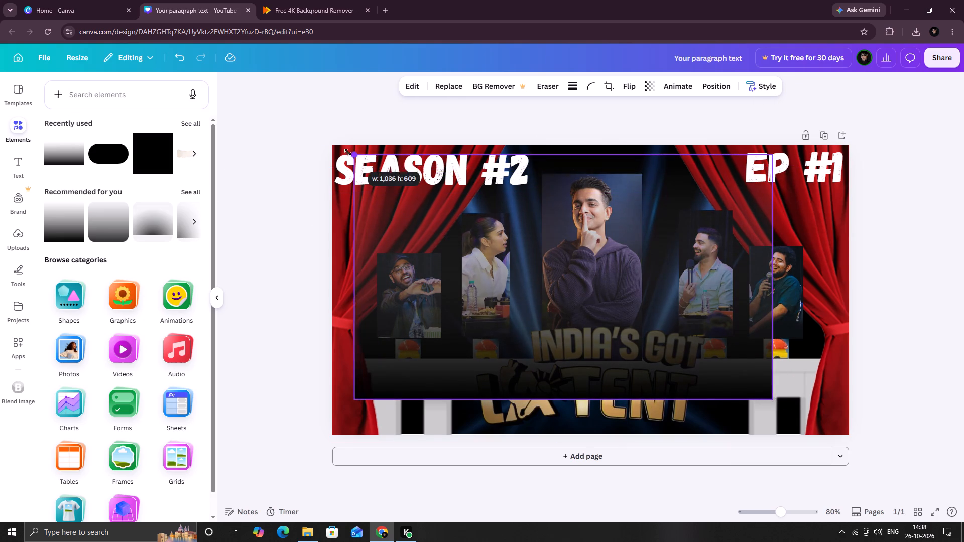
pyautogui.keyDown('ctrl'); pyautogui.moveTo(348, 152); pyautogui.dragTo(331, 156); pyautogui.keyUp('ctrl')
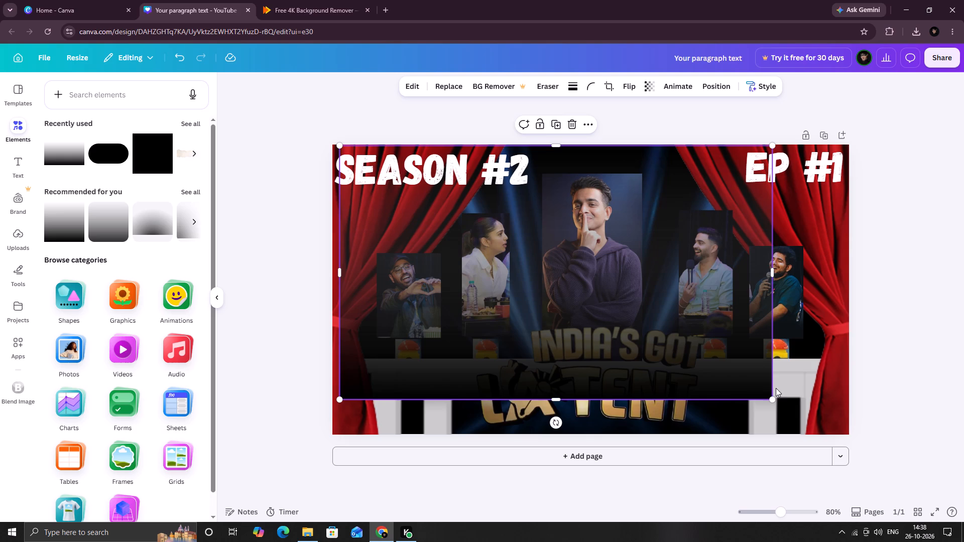
pyautogui.keyDown('ctrl'); pyautogui.moveTo(768, 397); pyautogui.dragTo(834, 426); pyautogui.keyUp('ctrl')
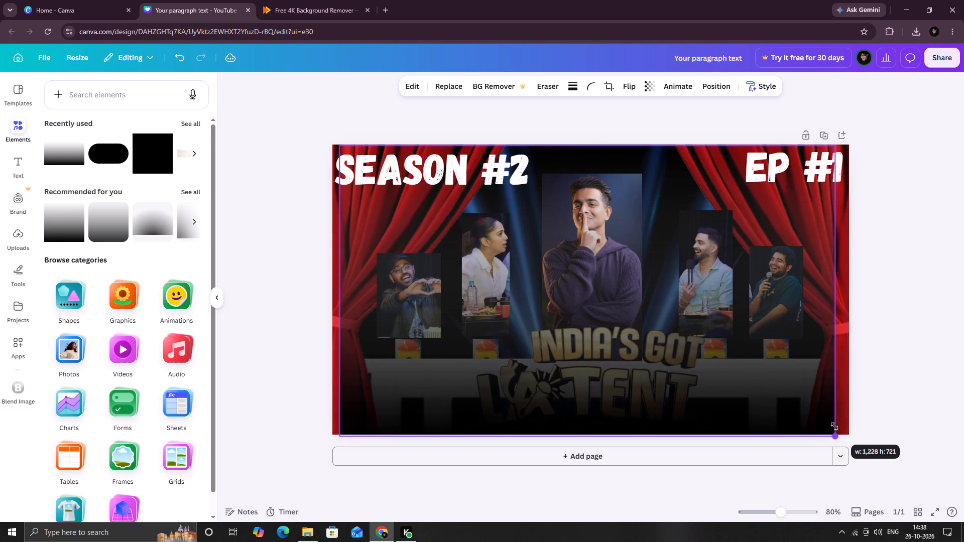
pyautogui.keyDown('ctrl'); pyautogui.moveTo(834, 426); pyautogui.dragTo(833, 424); pyautogui.keyUp('ctrl')
pyautogui.keyDown('ctrl'); pyautogui.moveTo(832, 291); pyautogui.dragTo(847, 290); pyautogui.keyUp('ctrl')
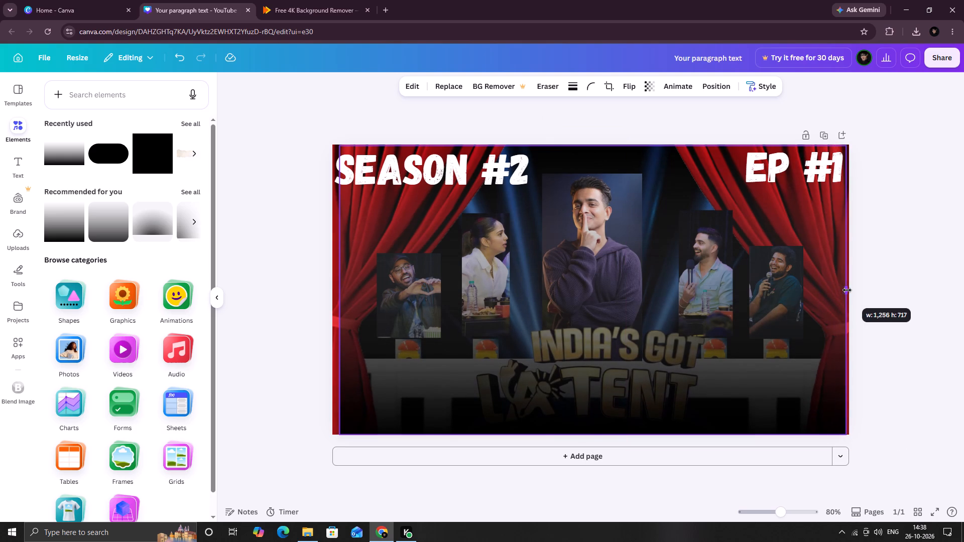
pyautogui.keyDown('ctrl'); pyautogui.moveTo(847, 290); pyautogui.dragTo(848, 291); pyautogui.keyUp('ctrl')
pyautogui.keyDown('ctrl'); pyautogui.moveTo(339, 287); pyautogui.dragTo(333, 287); pyautogui.keyUp('ctrl')
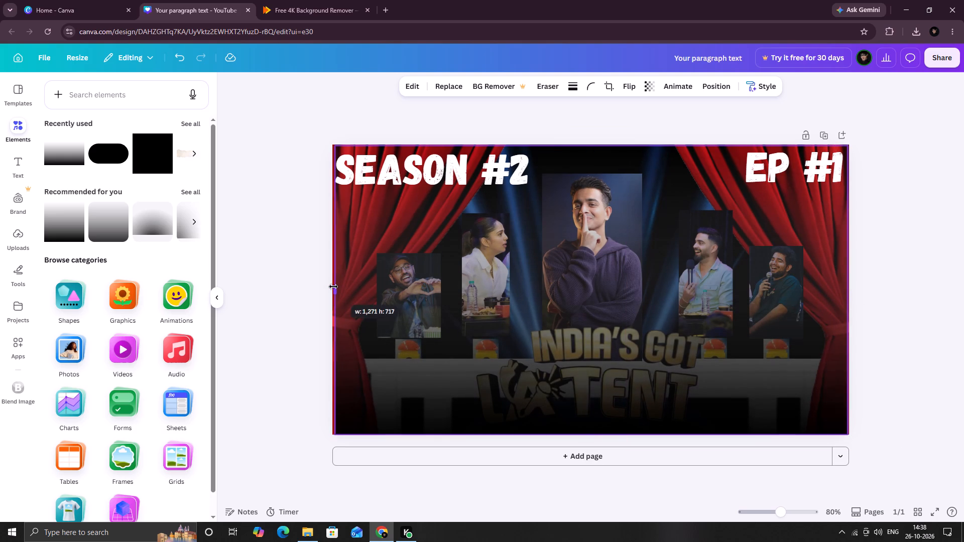
pyautogui.keyDown('ctrl'); pyautogui.moveTo(333, 287); pyautogui.dragTo(332, 287); pyautogui.keyUp('ctrl')
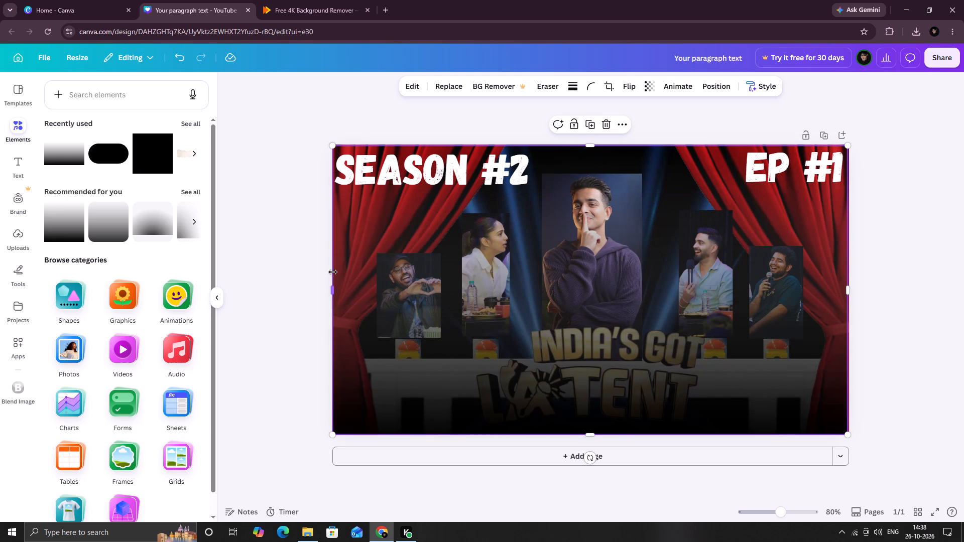
# Reorder the gradient in the layer stack so it sits directly below the central guest's photo and above both curtains.
pyautogui.click(593, 270)
pyautogui.click(512, 267)
pyautogui.rightClick(544, 275)
pyautogui.rightClick(793, 326)
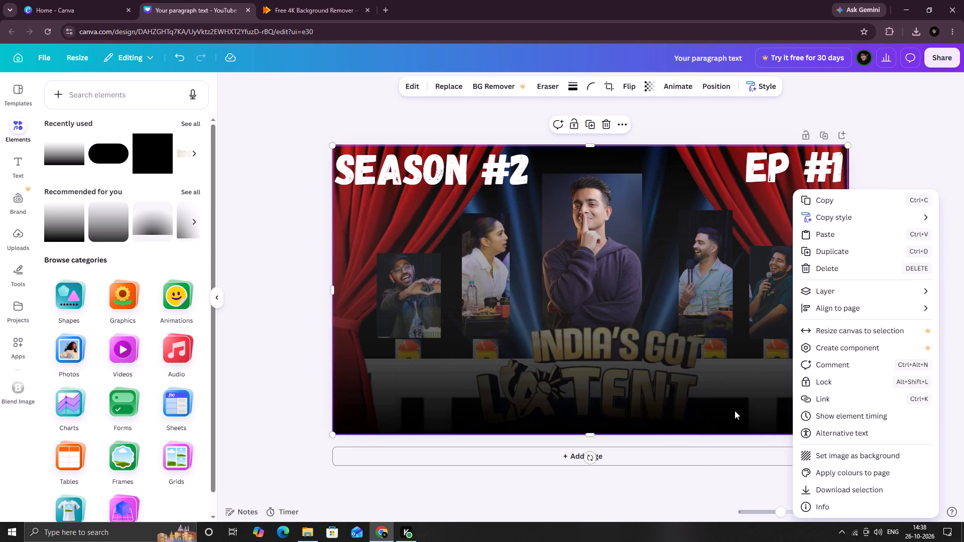
pyautogui.rightClick(735, 411)
pyautogui.click(792, 284)
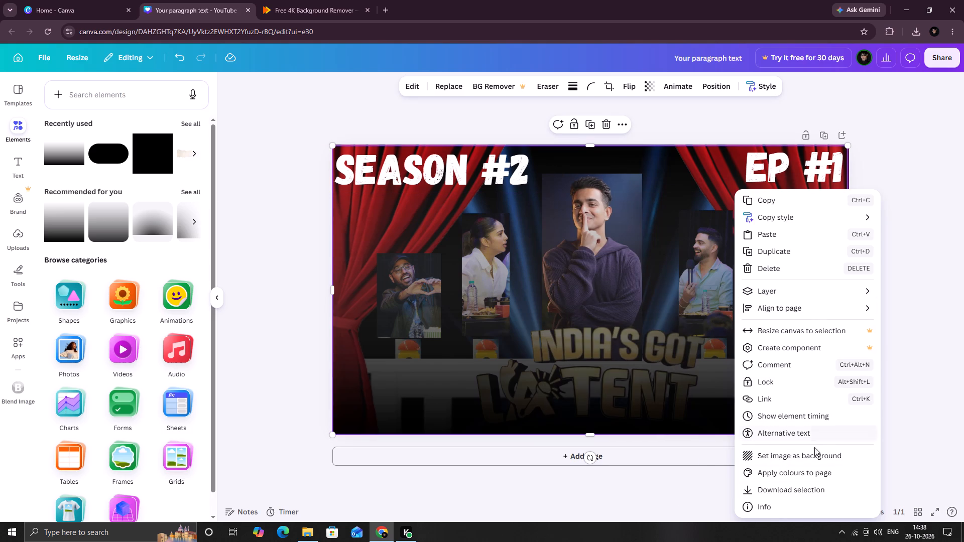
pyautogui.click(806, 292)
pyautogui.click(675, 360)
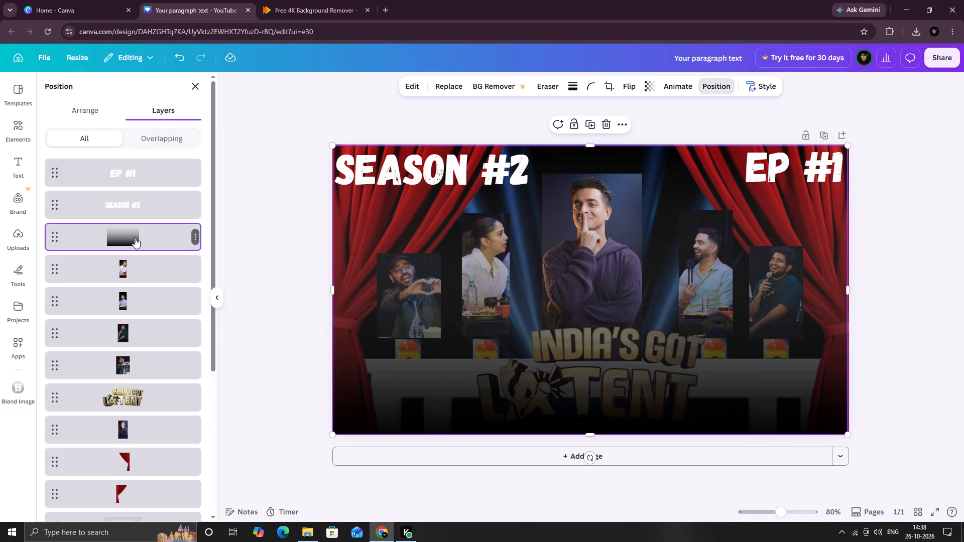
pyautogui.scroll(-1, 135, 237)
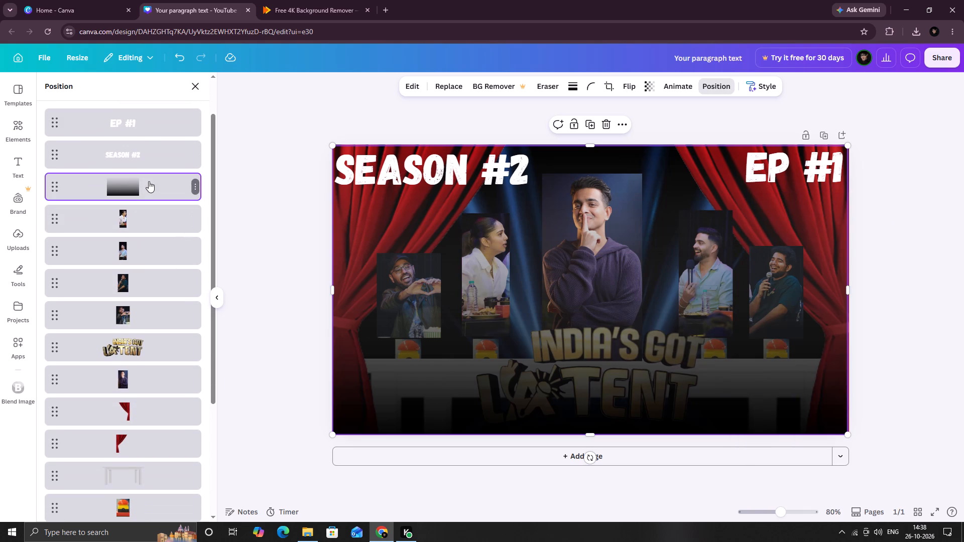
pyautogui.moveTo(149, 181); pyautogui.dragTo(145, 481)
pyautogui.scroll(-4, 166, 342)
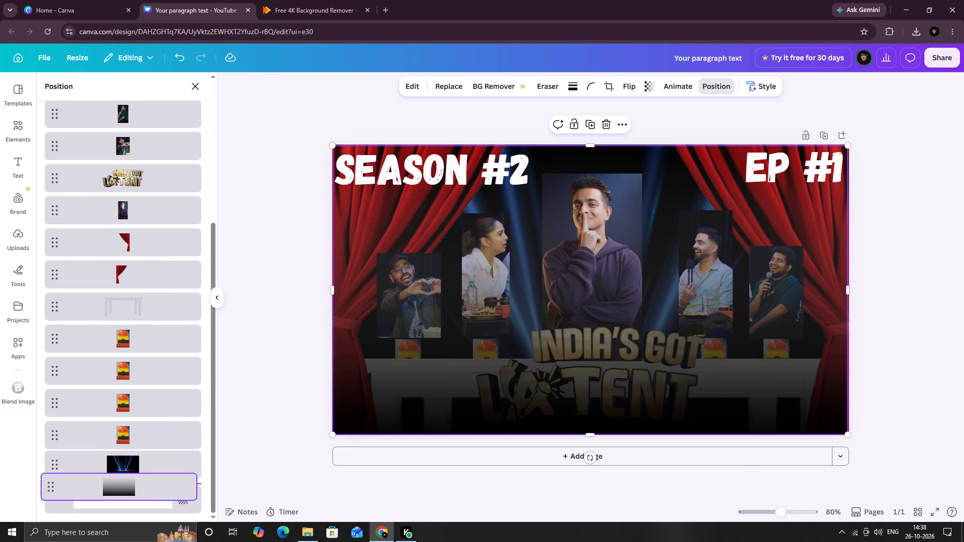
pyautogui.moveTo(145, 481); pyautogui.dragTo(145, 449)
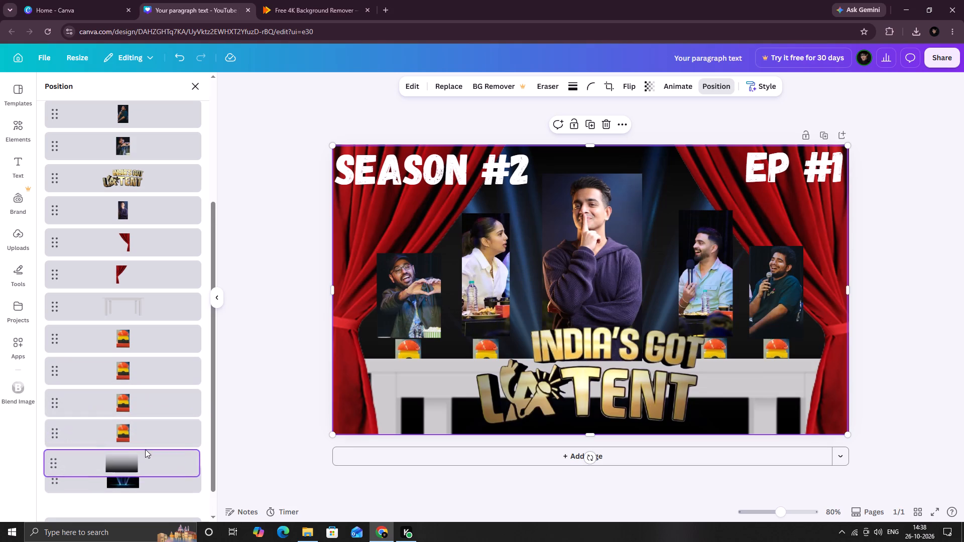
pyautogui.moveTo(142, 467); pyautogui.dragTo(159, 351)
pyautogui.scroll(-1, 159, 351)
pyautogui.scroll(1, 159, 351)
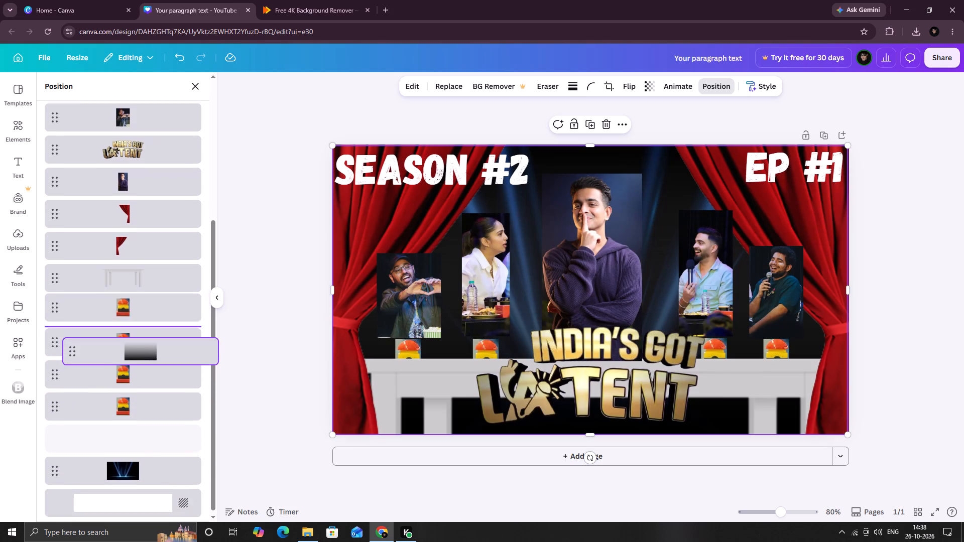
pyautogui.moveTo(159, 351); pyautogui.dragTo(152, 252)
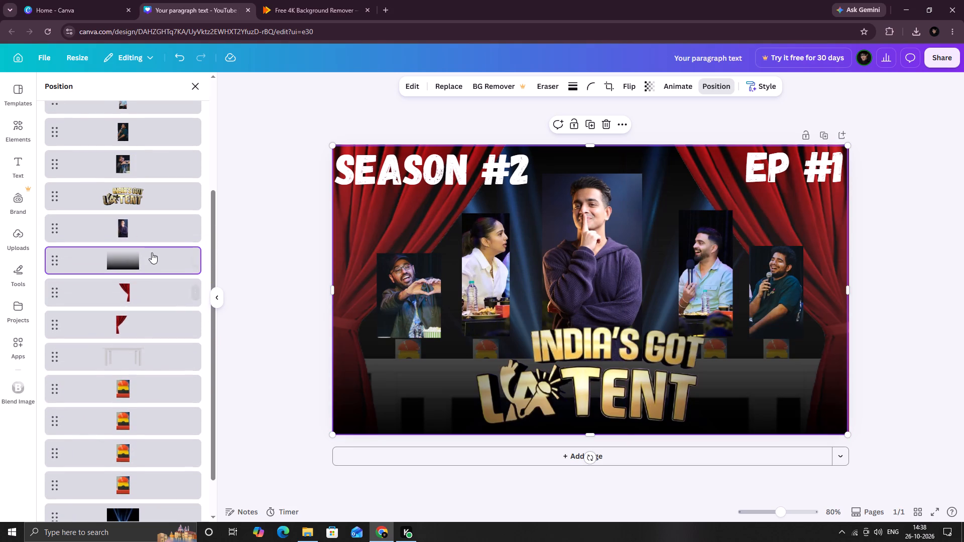
pyautogui.click(904, 231)
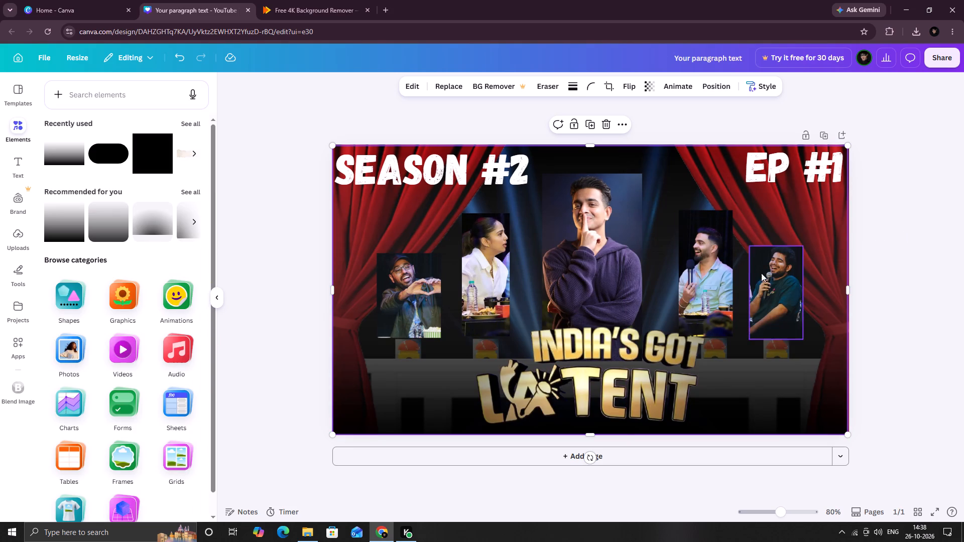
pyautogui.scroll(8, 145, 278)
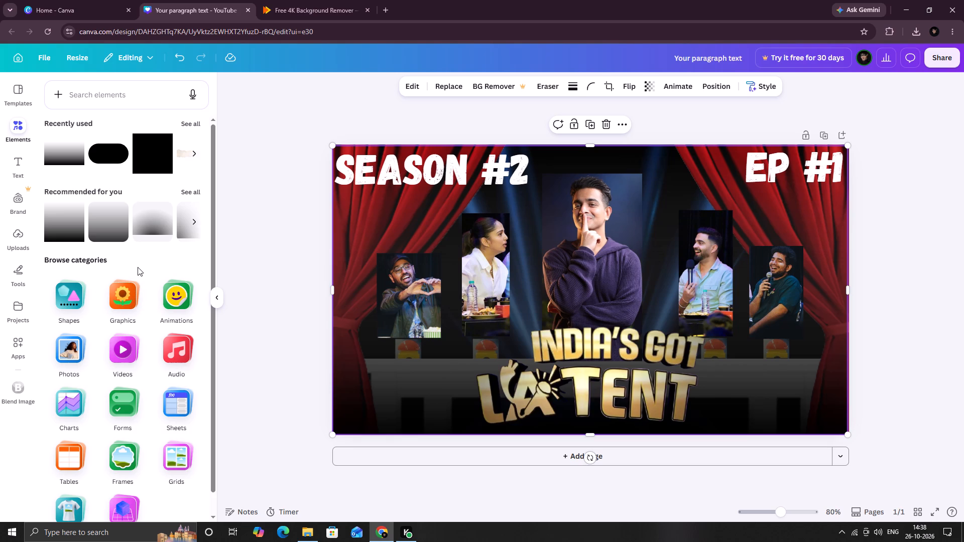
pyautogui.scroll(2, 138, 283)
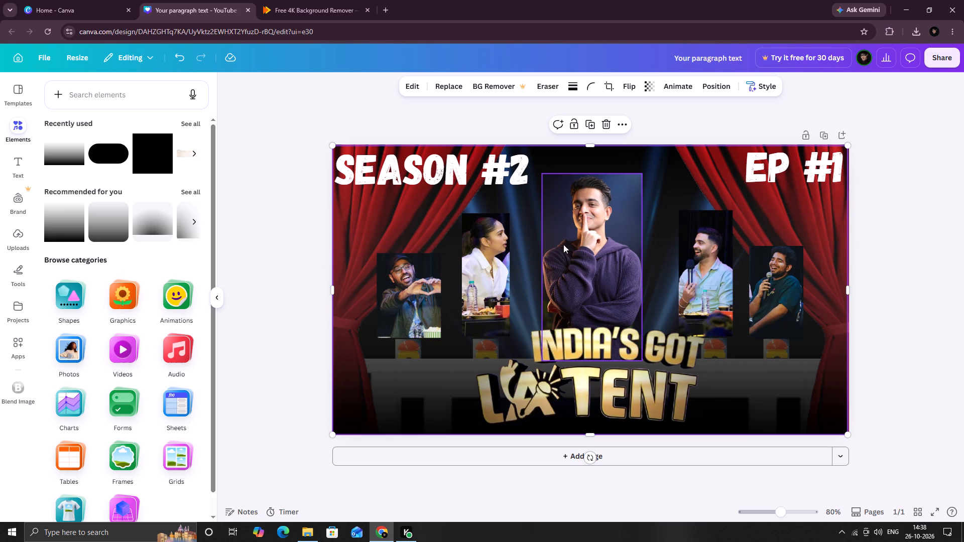
# Nudge the SEASON #2 and EP #1 titles up toward the thumbnail's top edge, shifting EP #1 slightly right as well.
pyautogui.click(495, 177)
pyautogui.click(527, 164)
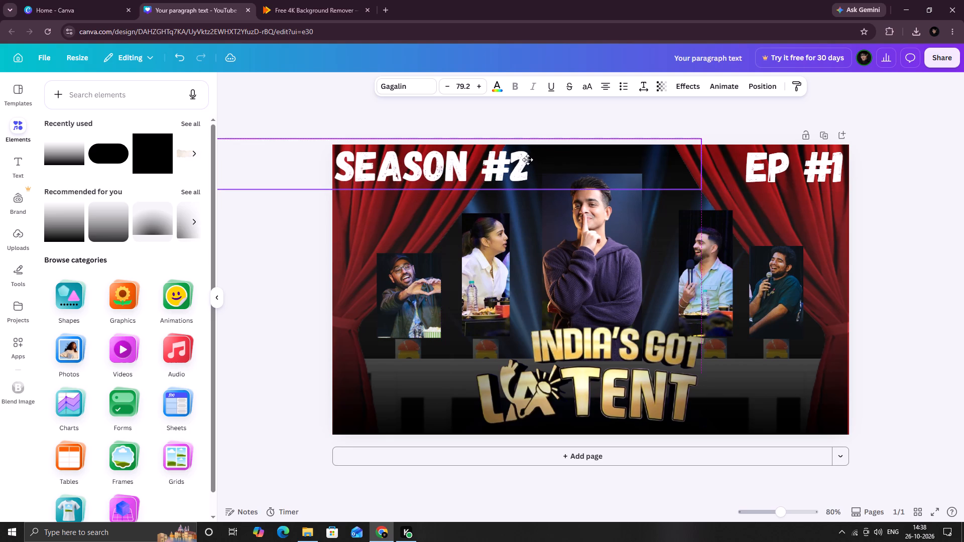
pyautogui.click(794, 159)
pyautogui.click(795, 162)
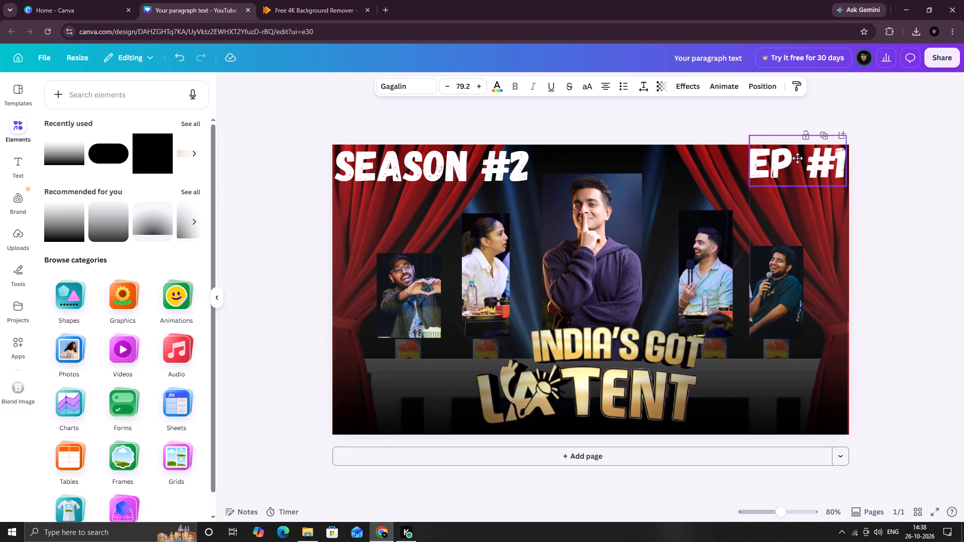
pyautogui.click(618, 155)
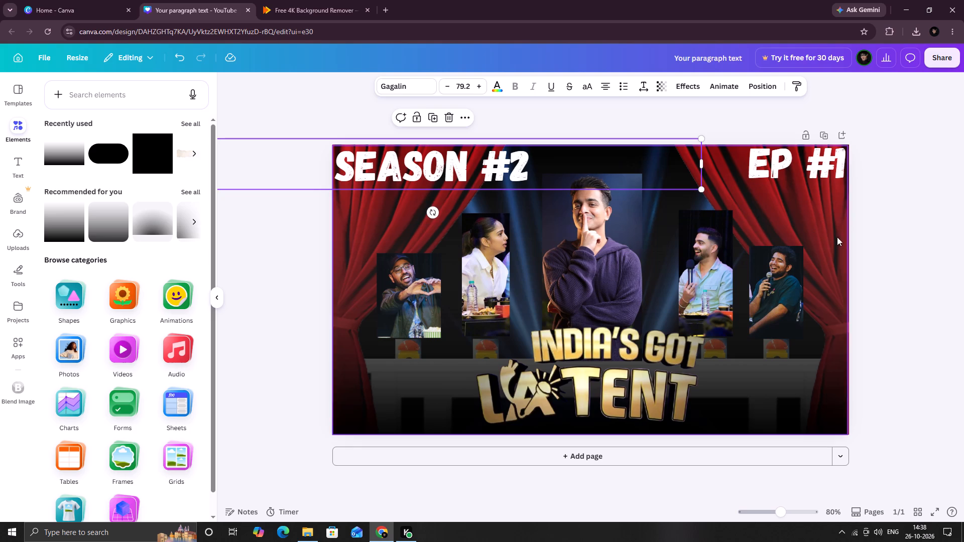
pyautogui.click(888, 249)
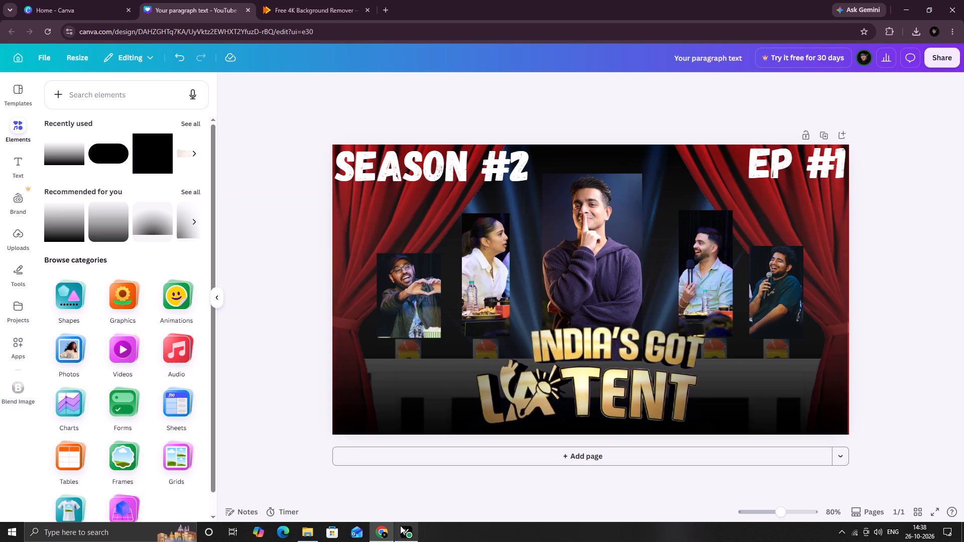